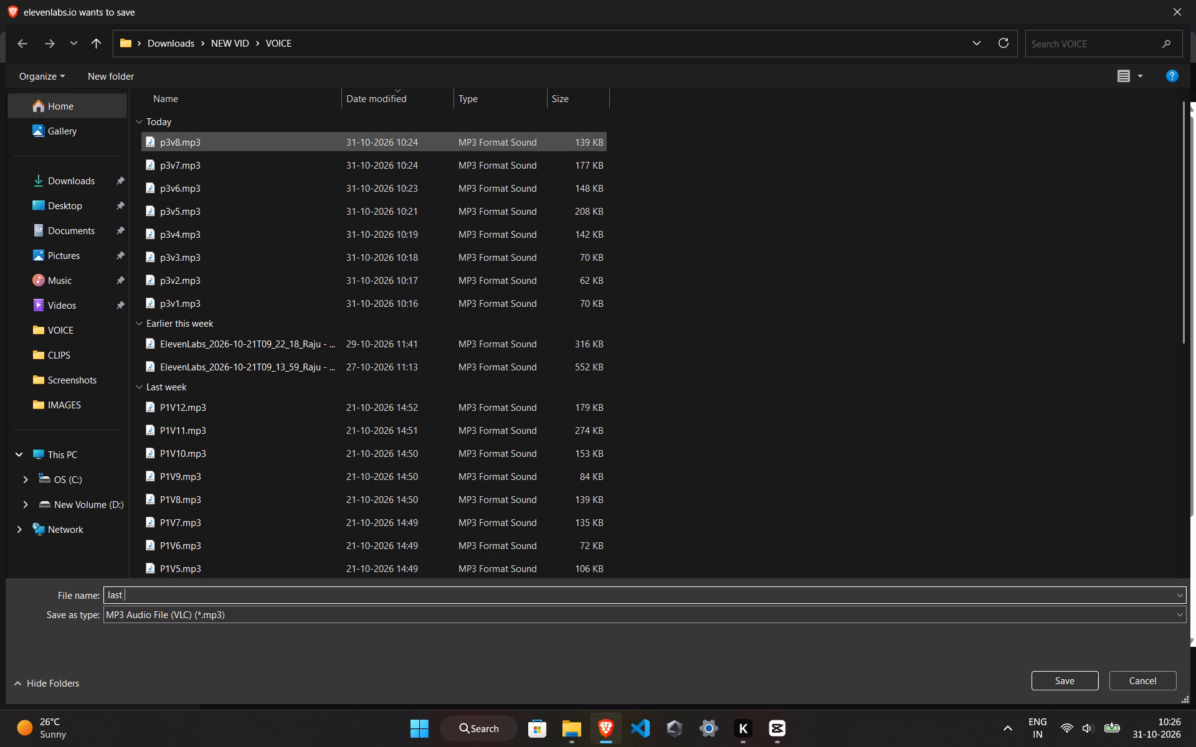
pyautogui.write('p3')
pyautogui.press('Return')
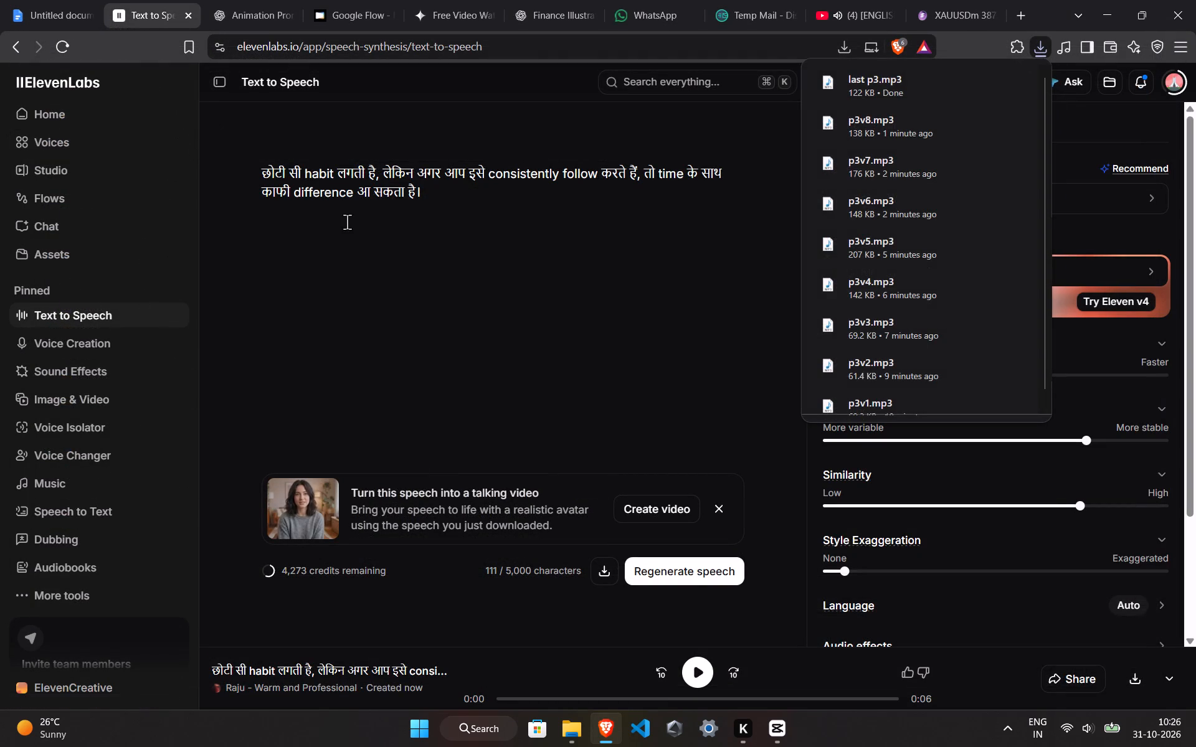
# Switch to the script document and review the narration under the heading PART 4: Financial Education.
pyautogui.click(30, 0)
pyautogui.scroll(-1, 325, 292)
pyautogui.scroll(1, 328, 290)
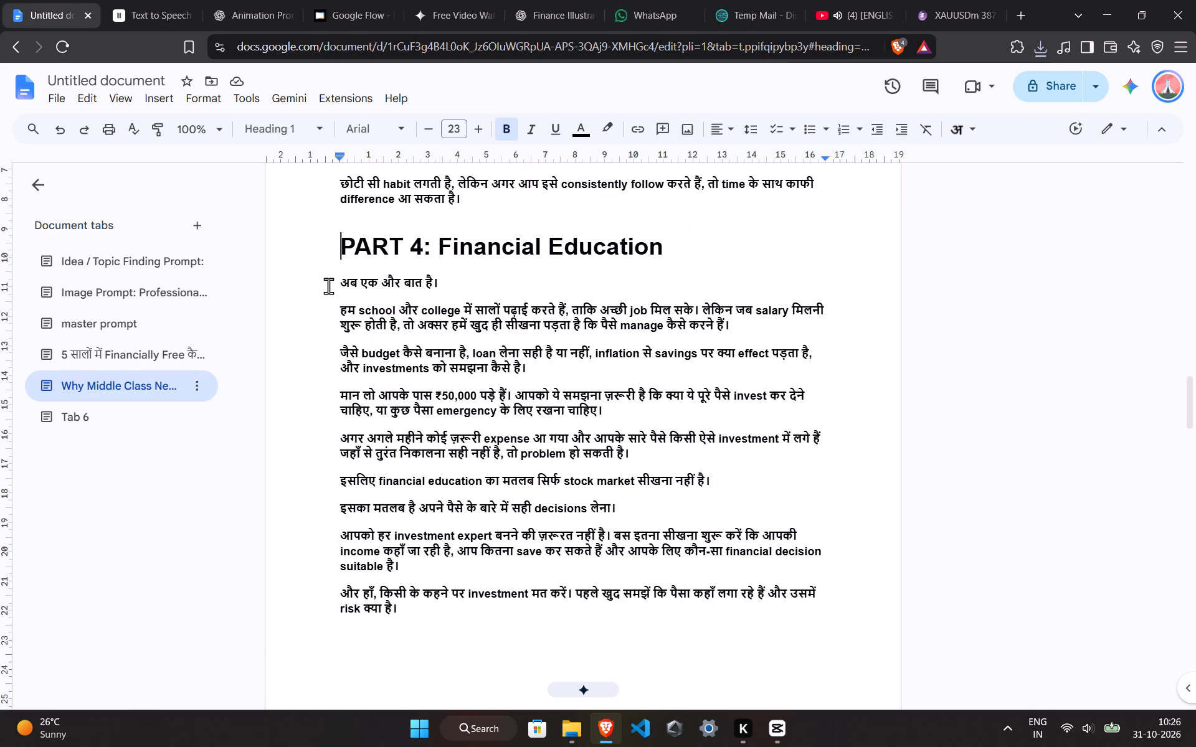
pyautogui.scroll(-1, 328, 281)
pyautogui.click(317, 228)
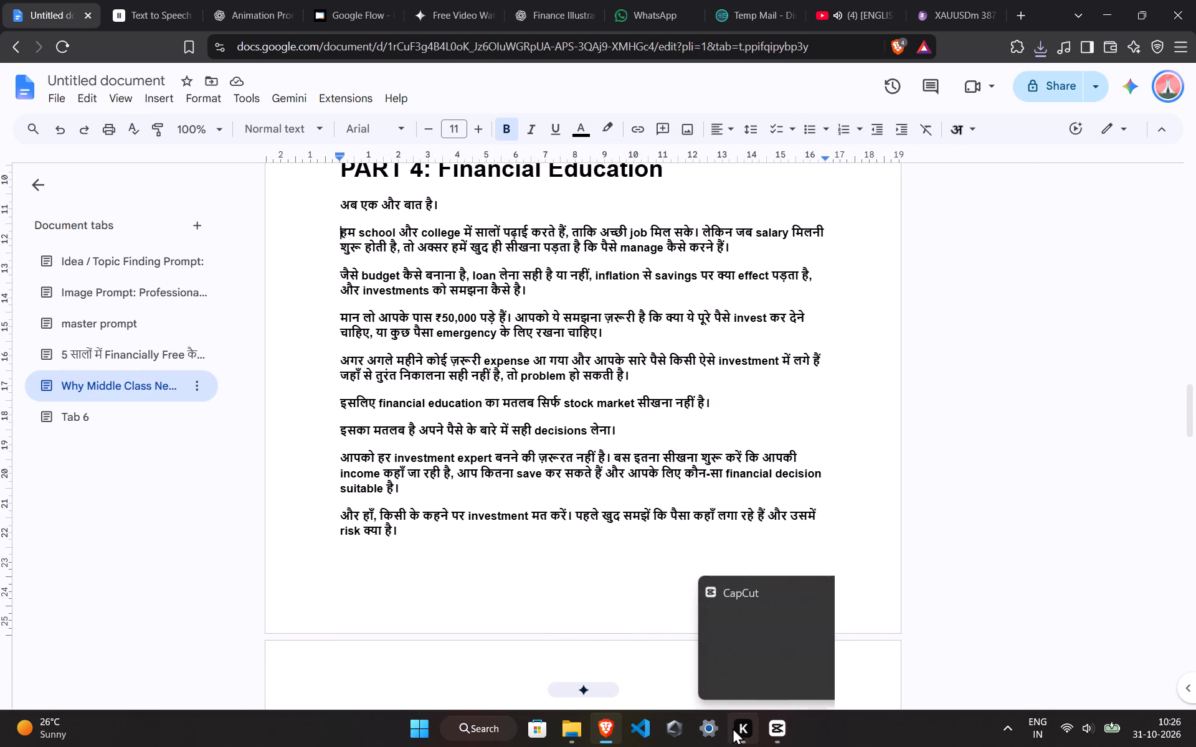
# Switch to CapCut and play back the timeline around the PART-1 title card, then examine its background music clip.
pyautogui.click(771, 733)
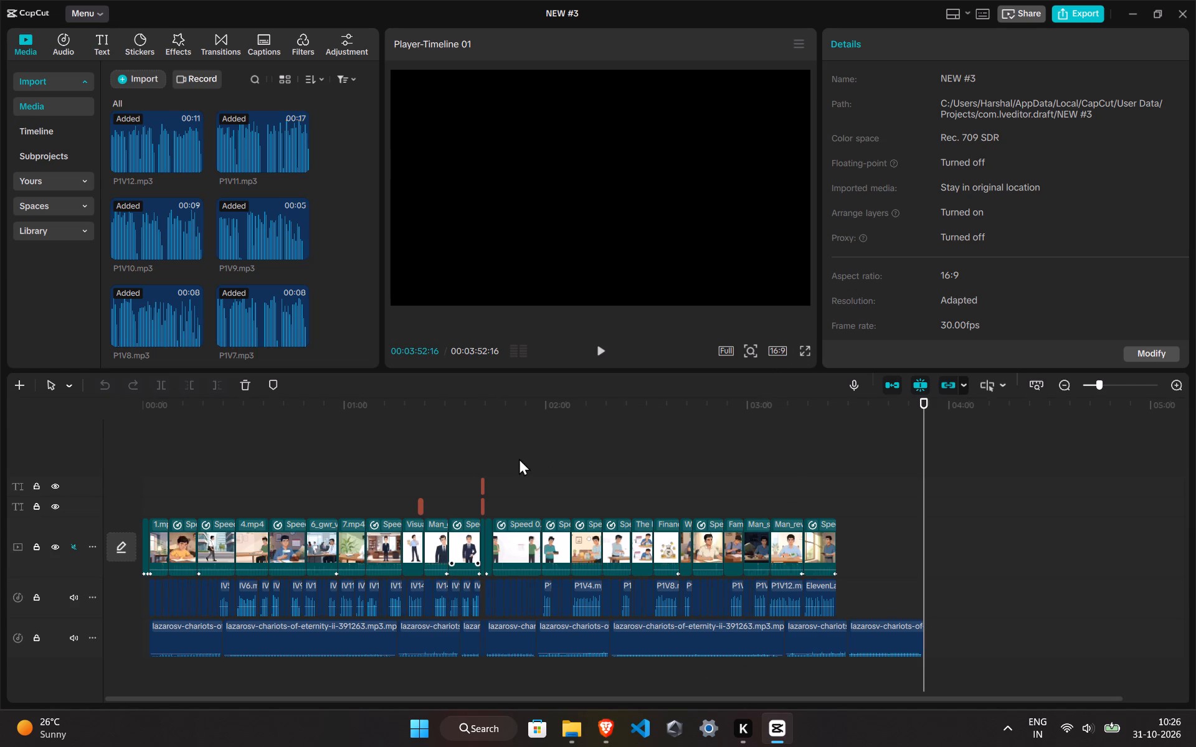
pyautogui.click(473, 459)
pyautogui.press('space')
pyautogui.keyDown('ctrl'); pyautogui.scroll(7, 508, 456); pyautogui.keyUp('ctrl')
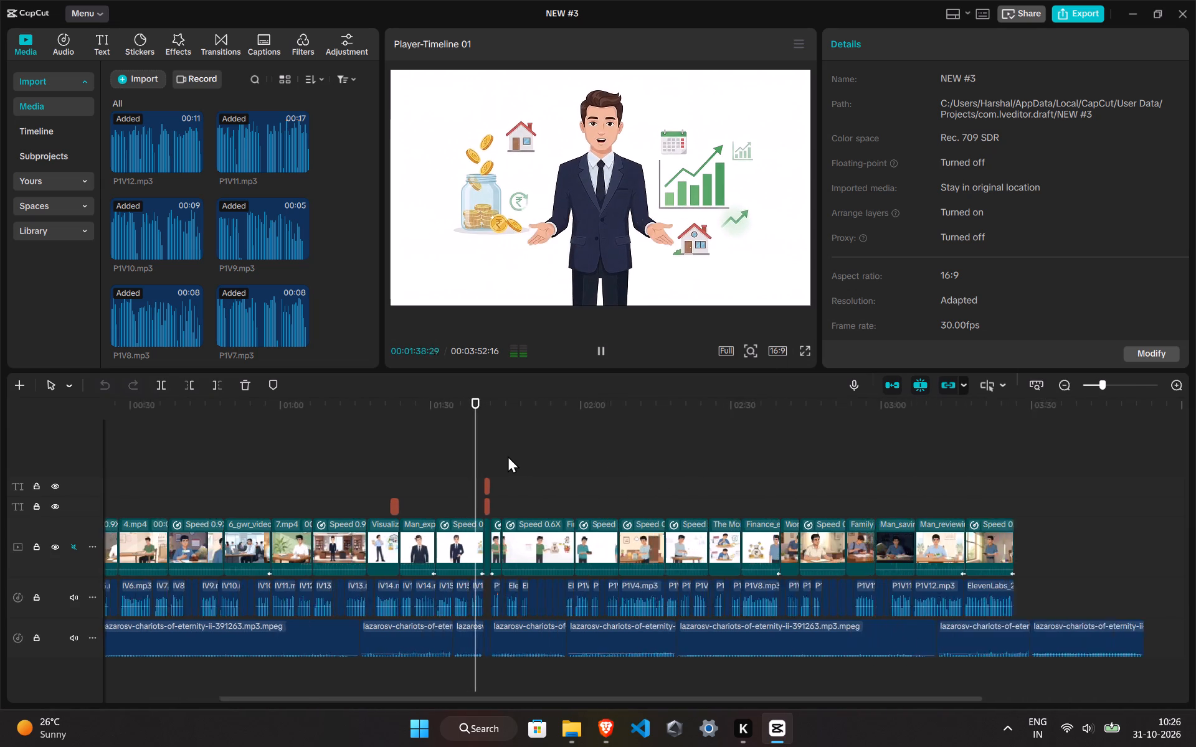
pyautogui.keyDown('ctrl'); pyautogui.scroll(15, 508, 456); pyautogui.keyUp('ctrl')
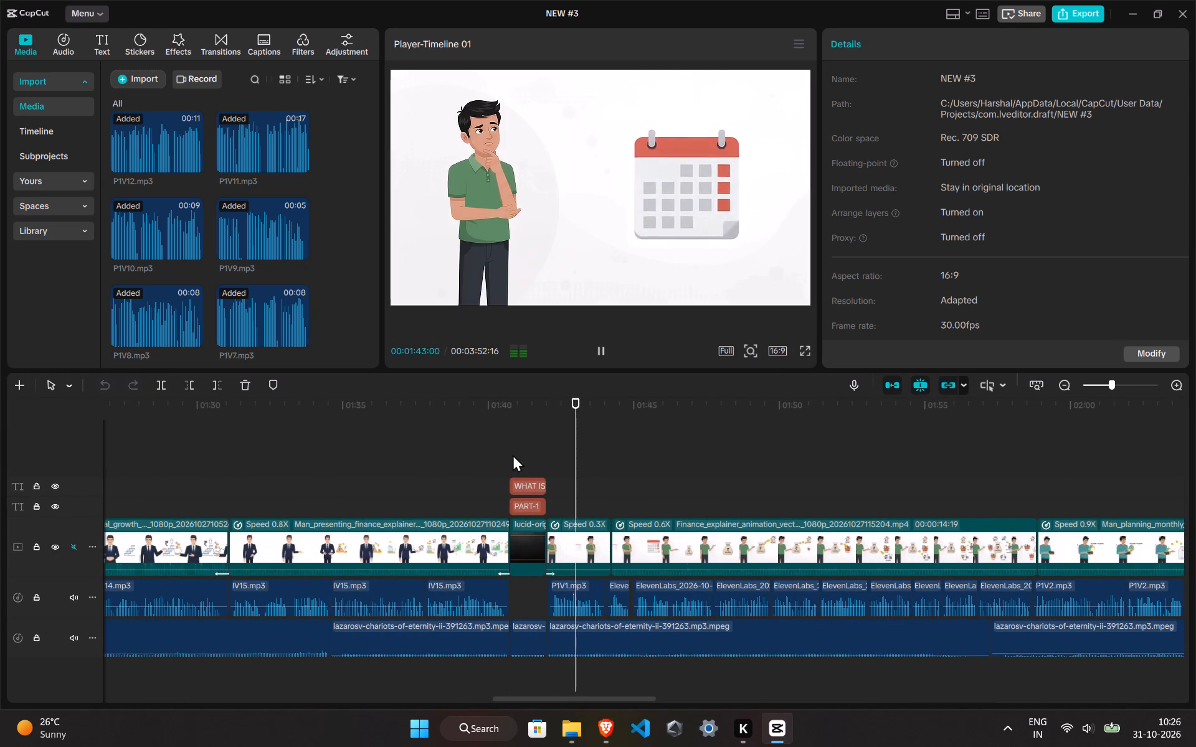
pyautogui.click(513, 454)
pyautogui.click(530, 624)
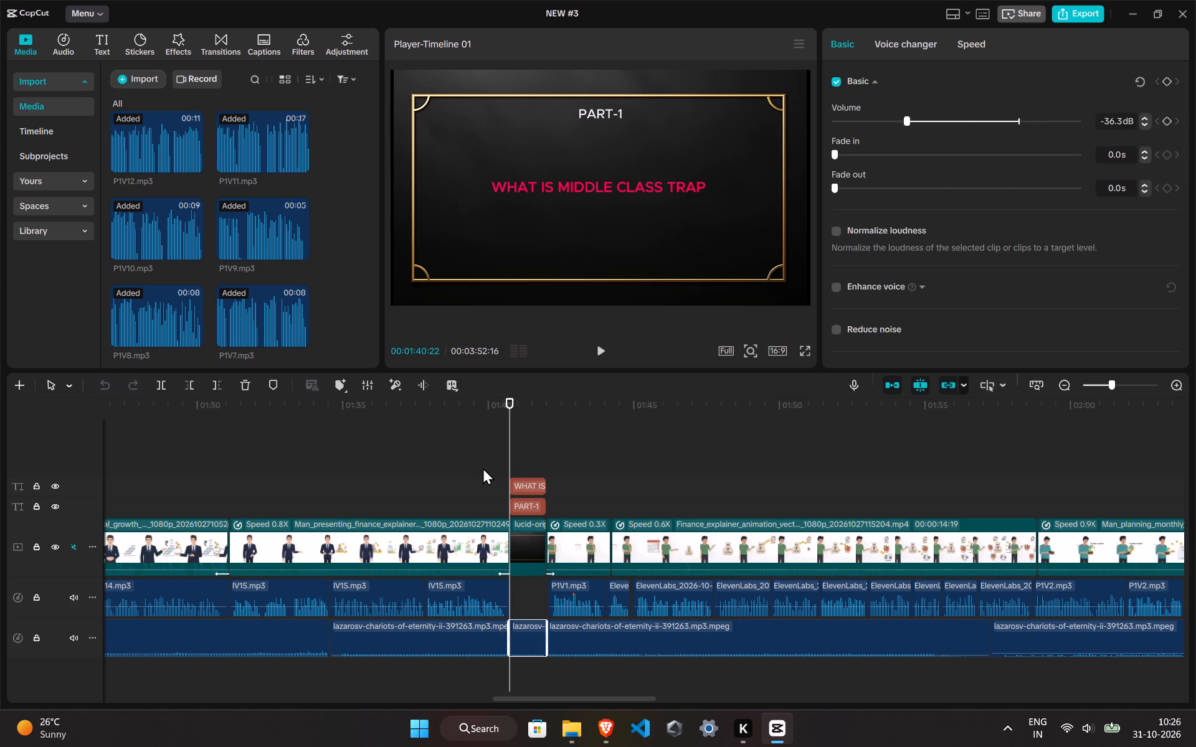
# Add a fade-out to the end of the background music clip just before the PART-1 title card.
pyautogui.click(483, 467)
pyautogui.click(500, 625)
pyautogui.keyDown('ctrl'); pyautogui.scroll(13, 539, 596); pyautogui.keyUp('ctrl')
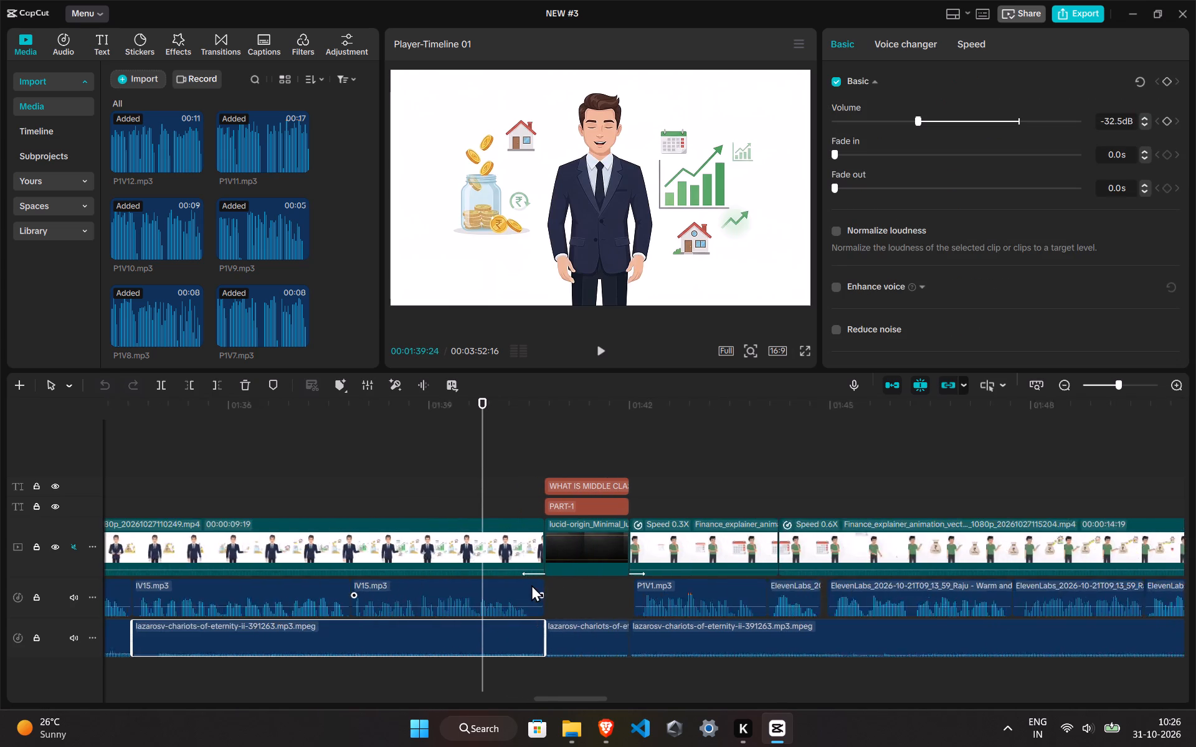
# Set a 1.0 s fade-out on the background music clip that ends at the PART-1 title card.
pyautogui.keyDown('ctrl'); pyautogui.scroll(8, 531, 585); pyautogui.keyUp('ctrl')
pyautogui.moveTo(582, 635); pyautogui.dragTo(581, 635)
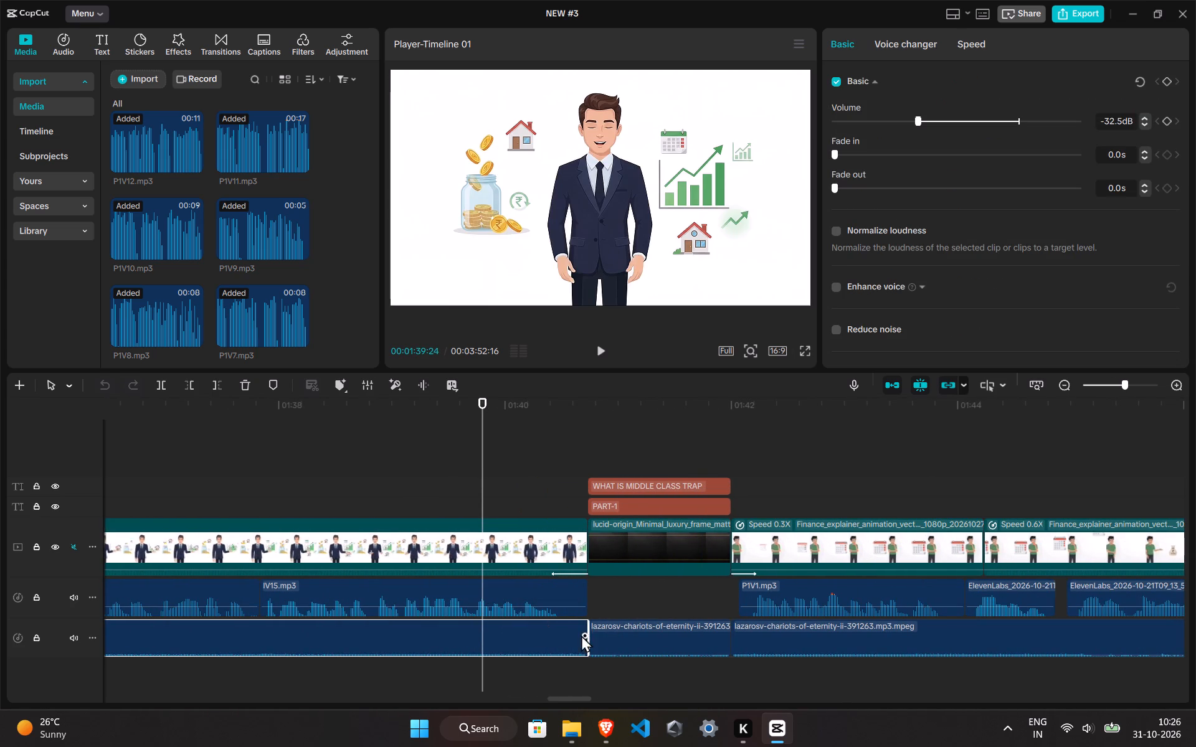
pyautogui.moveTo(581, 635); pyautogui.dragTo(548, 631)
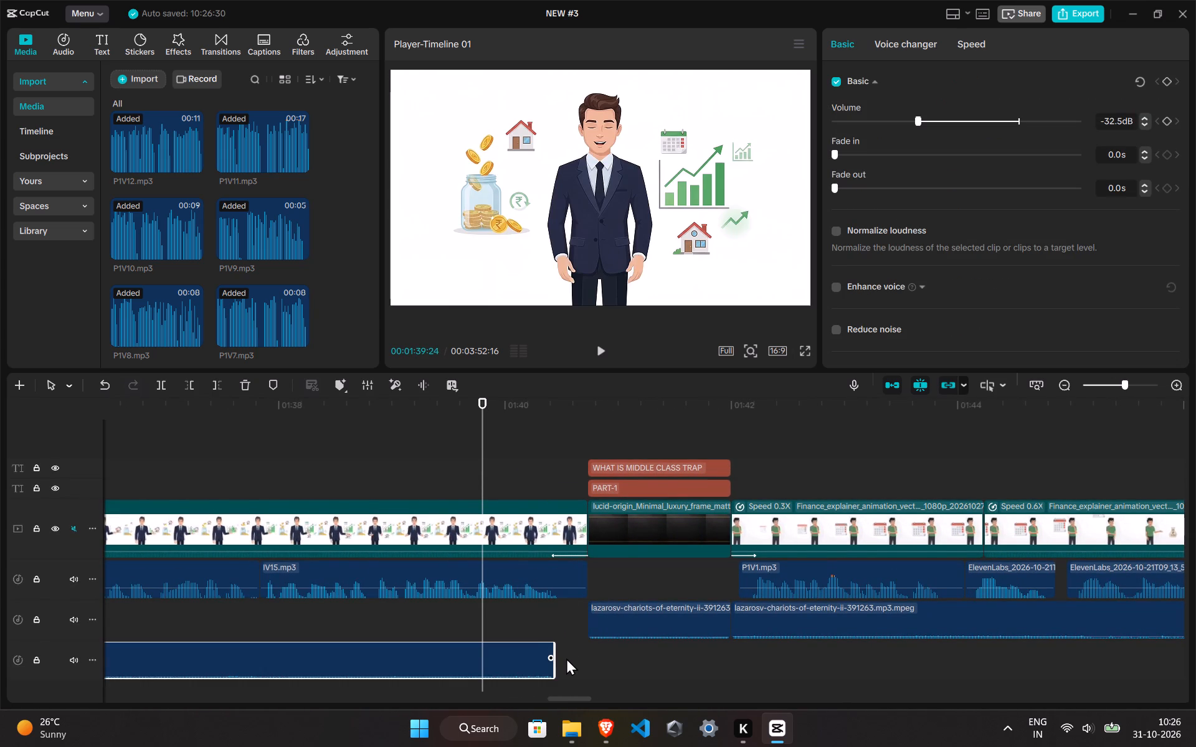
pyautogui.hotkey('ctrl', 'z')
pyautogui.moveTo(584, 634); pyautogui.dragTo(488, 632)
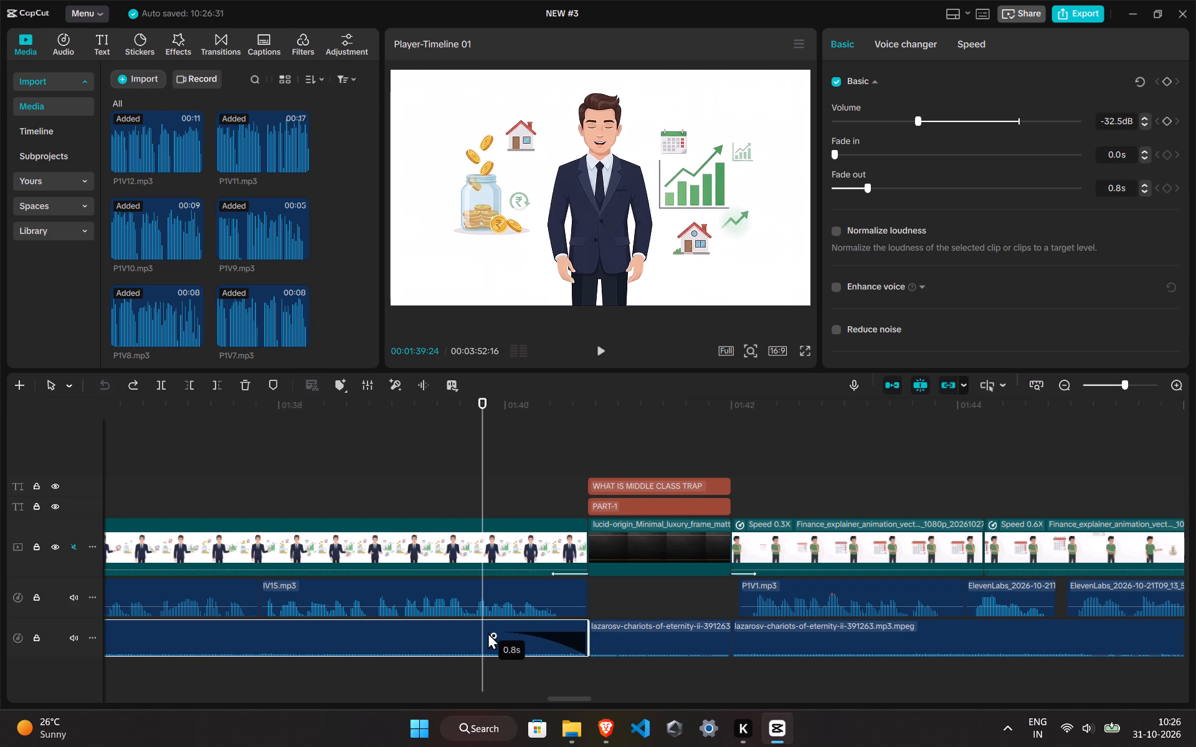
pyautogui.moveTo(488, 632); pyautogui.dragTo(470, 632)
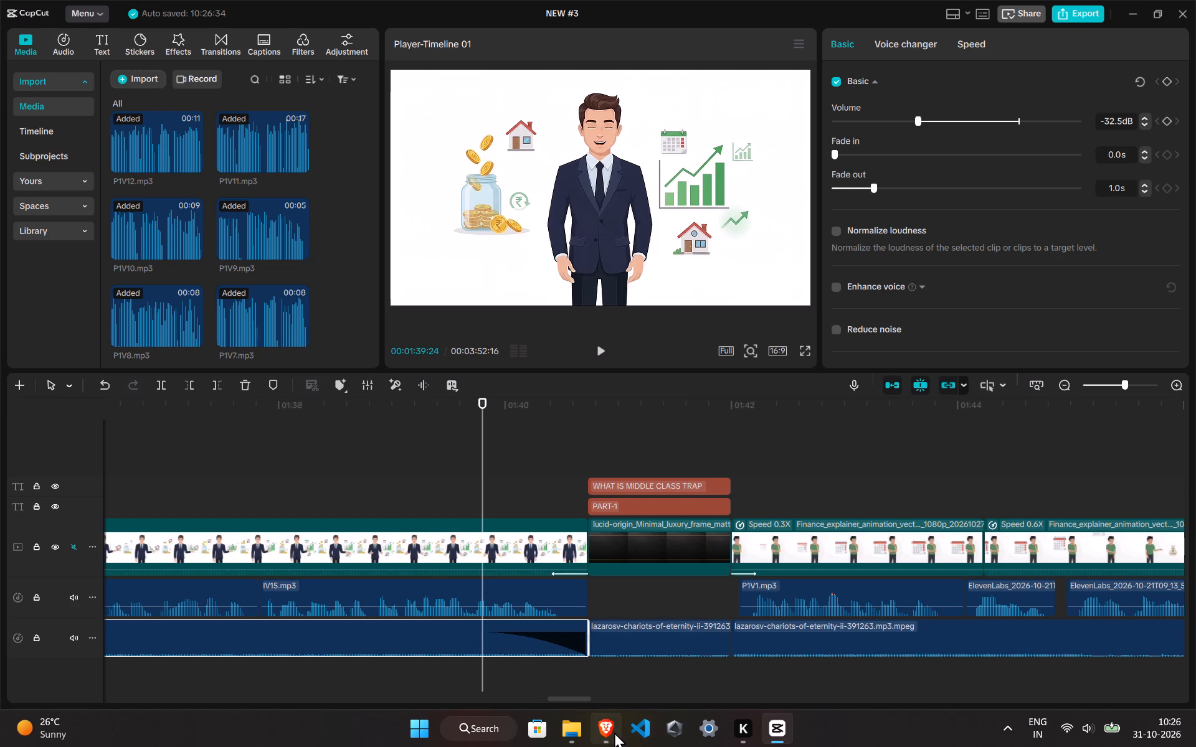
# Switch to the browser's YouTube page, pause the BMIC 2026 Day 1 video, and return to CapCut.
pyautogui.click(614, 730)
pyautogui.click(855, 0)
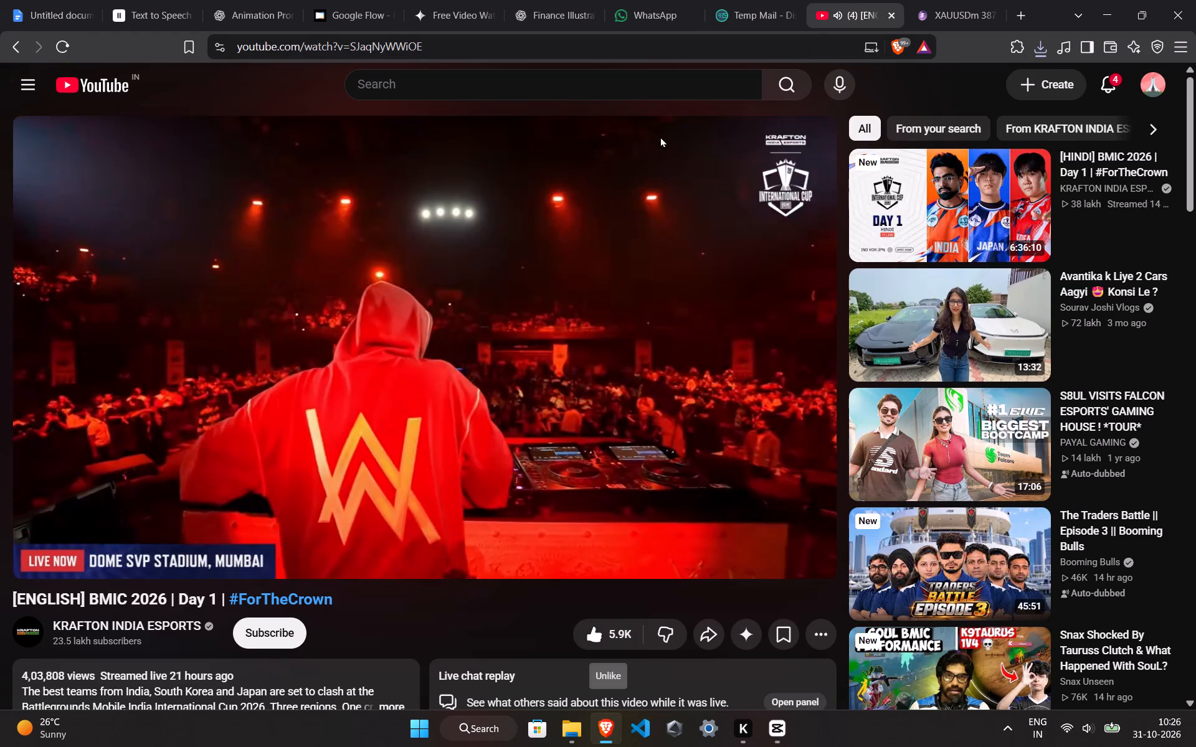
pyautogui.click(569, 235)
pyautogui.click(784, 730)
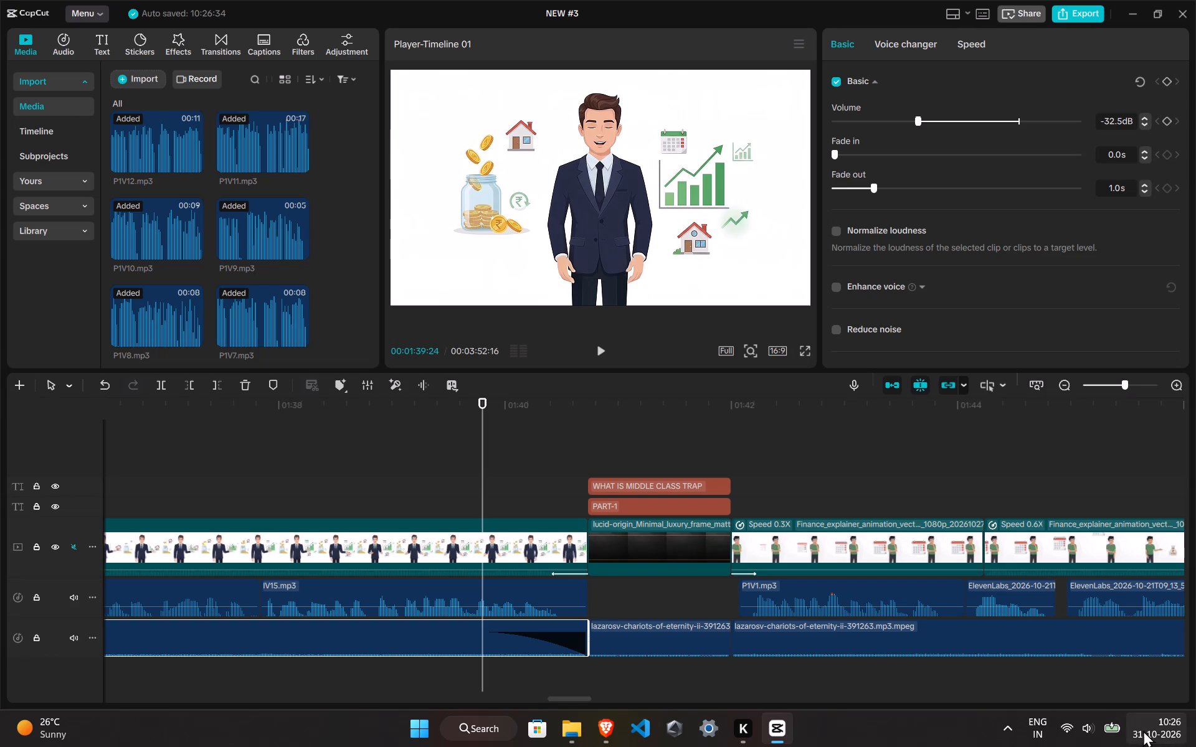
# Raise the system volume to 71 and play back the timeline leading into the PART-1 title card to check the music fade-out.
pyautogui.click(1114, 724)
pyautogui.moveTo(1070, 634); pyautogui.dragTo(1083, 636)
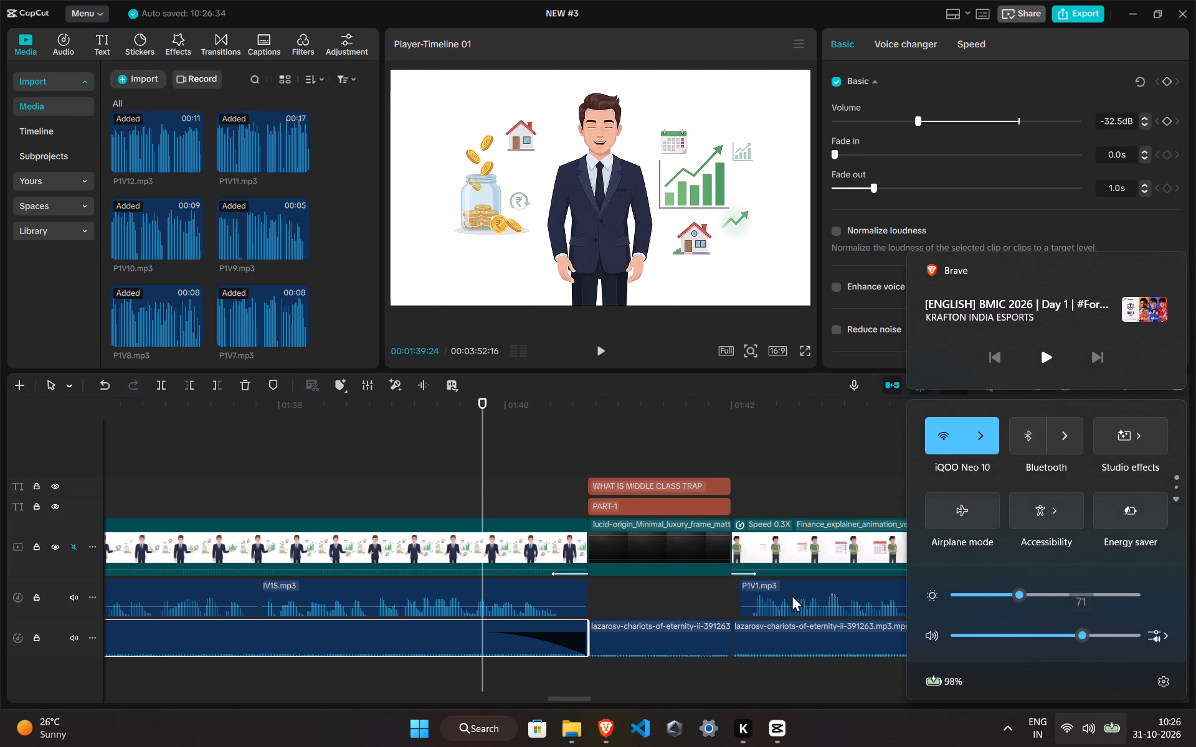
pyautogui.click(310, 451)
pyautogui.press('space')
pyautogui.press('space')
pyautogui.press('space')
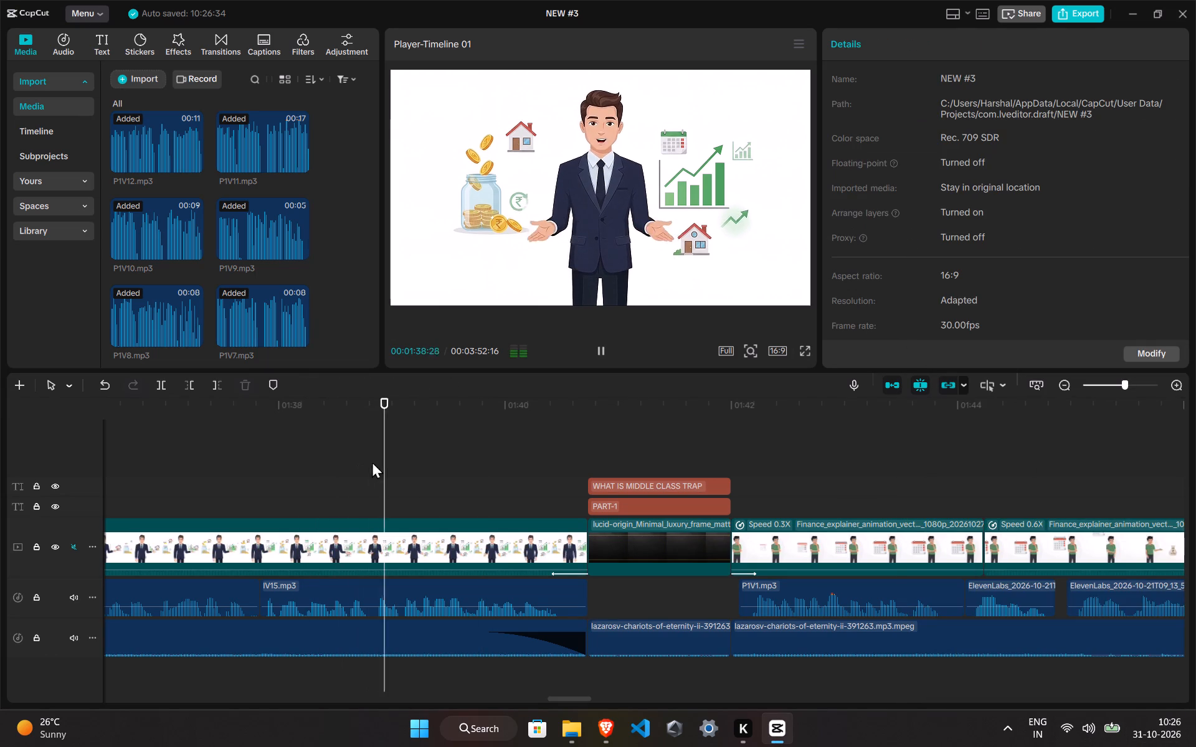
# Lower the system volume during playback and replay the music fade-out into the PART-1 title card.
pyautogui.click(1068, 711)
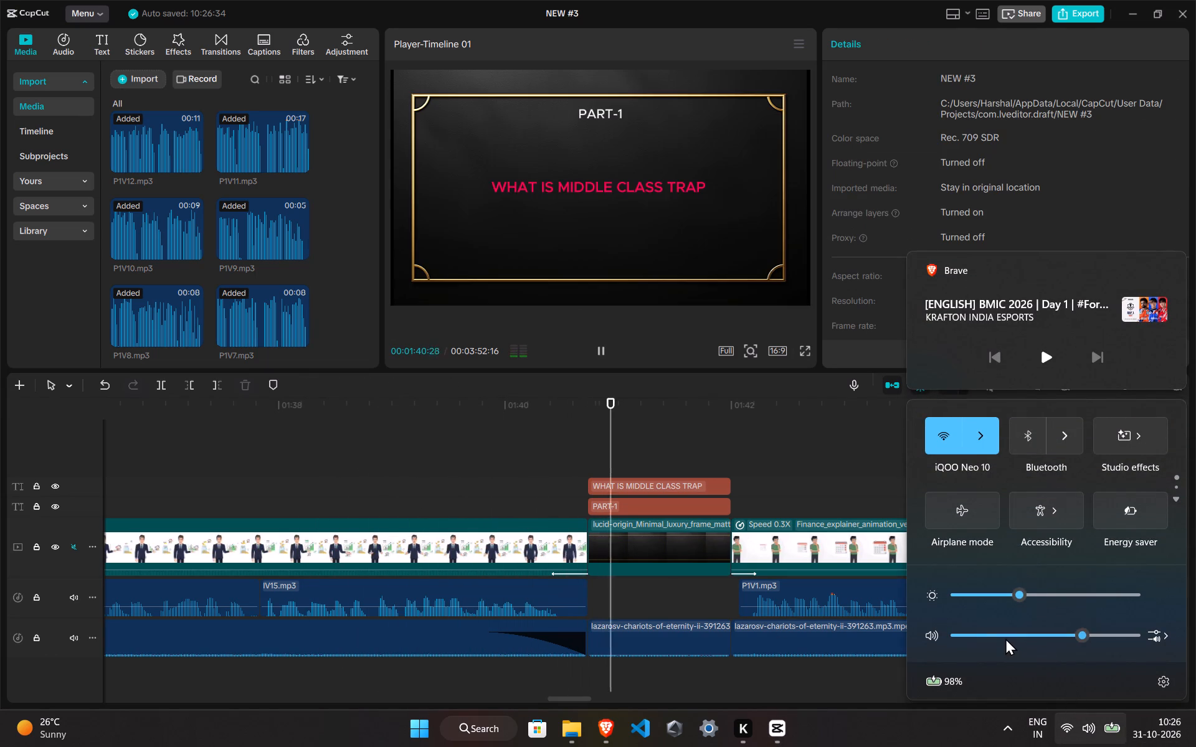
pyautogui.click(1005, 638)
pyautogui.moveTo(1012, 635); pyautogui.dragTo(1022, 632)
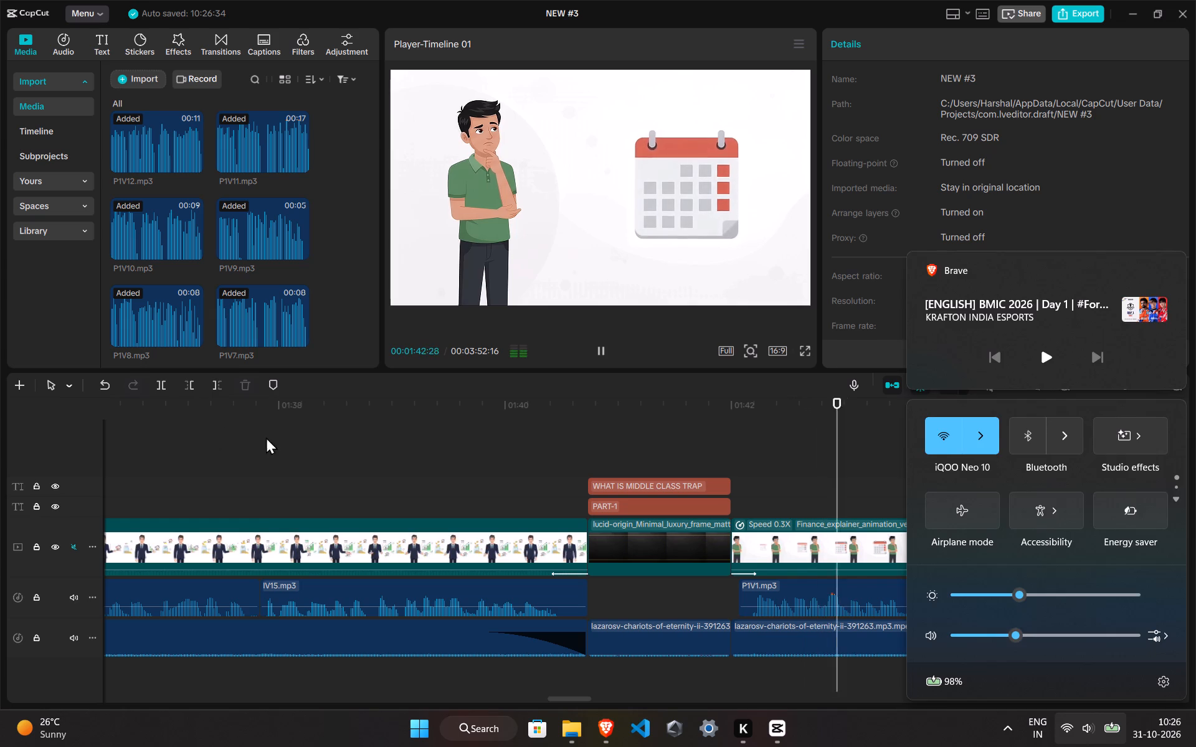
pyautogui.click(266, 437)
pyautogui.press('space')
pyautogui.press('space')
pyautogui.moveTo(1147, 746); pyautogui.dragTo(1137, 742)
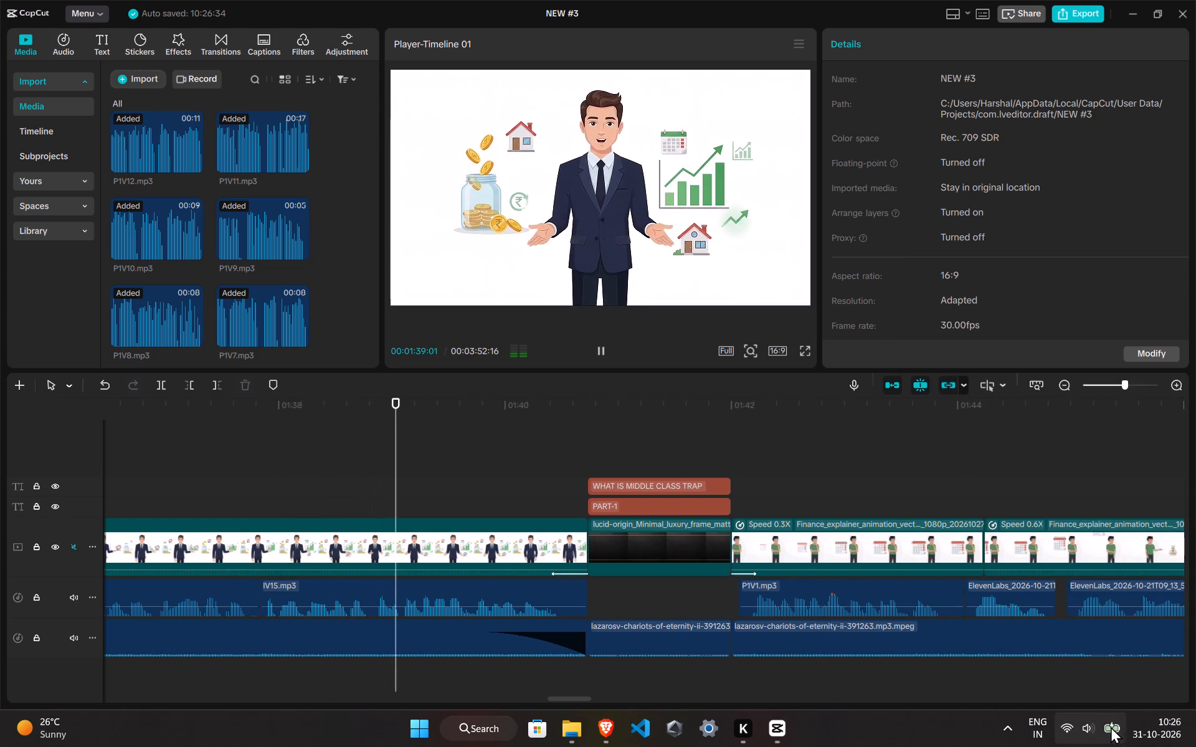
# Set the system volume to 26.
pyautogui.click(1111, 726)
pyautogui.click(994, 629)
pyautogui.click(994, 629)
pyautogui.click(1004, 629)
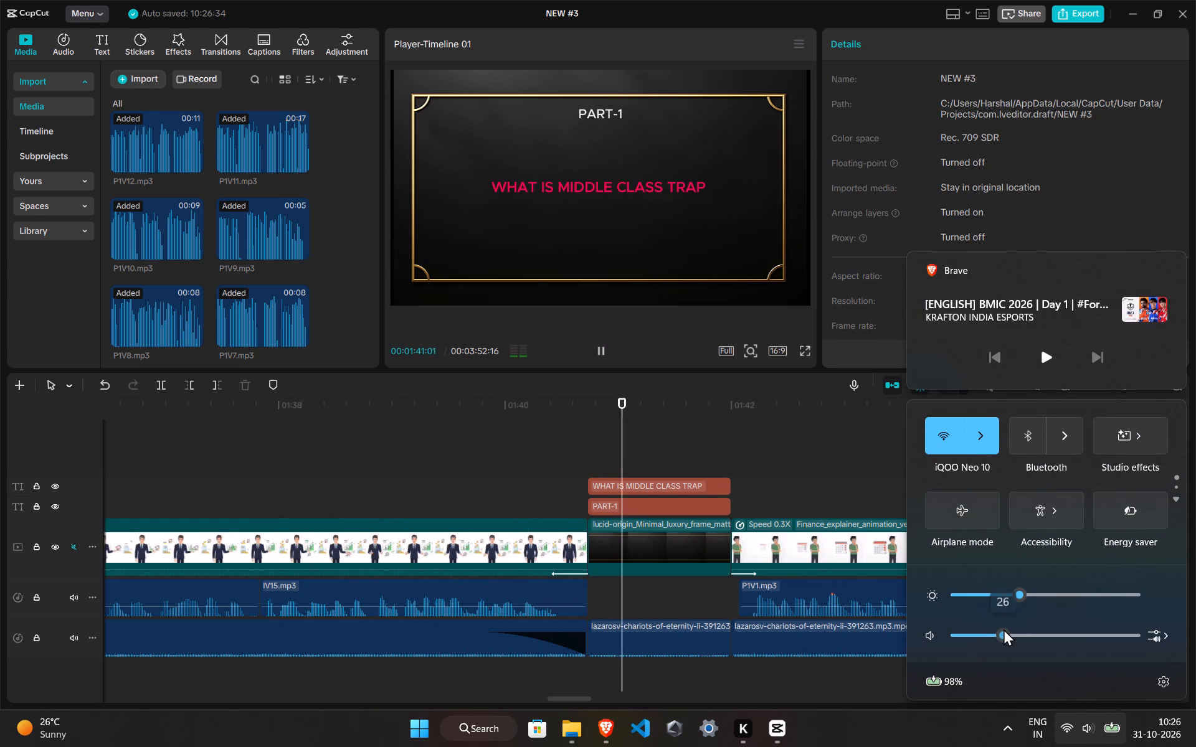
# Play back the PART-1 title card section to check how the background music sounds across it.
pyautogui.keyDown('ctrl'); pyautogui.scroll(-5, 776, 542); pyautogui.keyUp('ctrl')
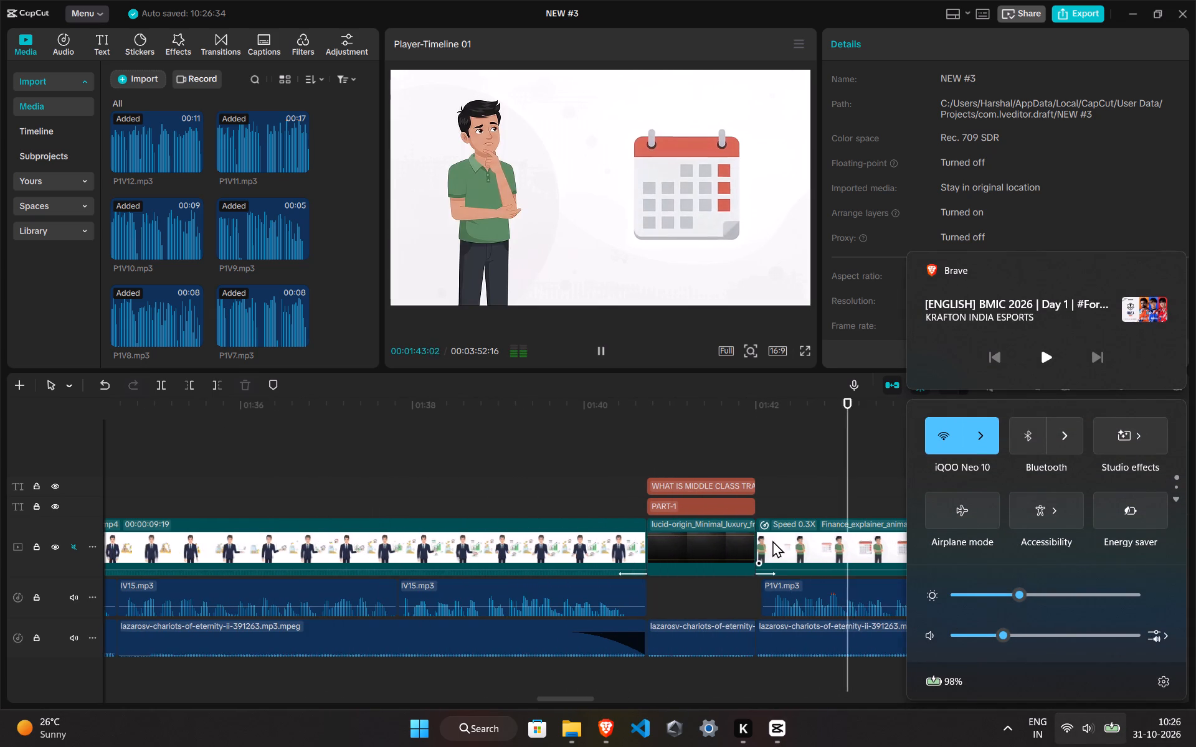
pyautogui.scroll(-3, 763, 563)
pyautogui.click(758, 487)
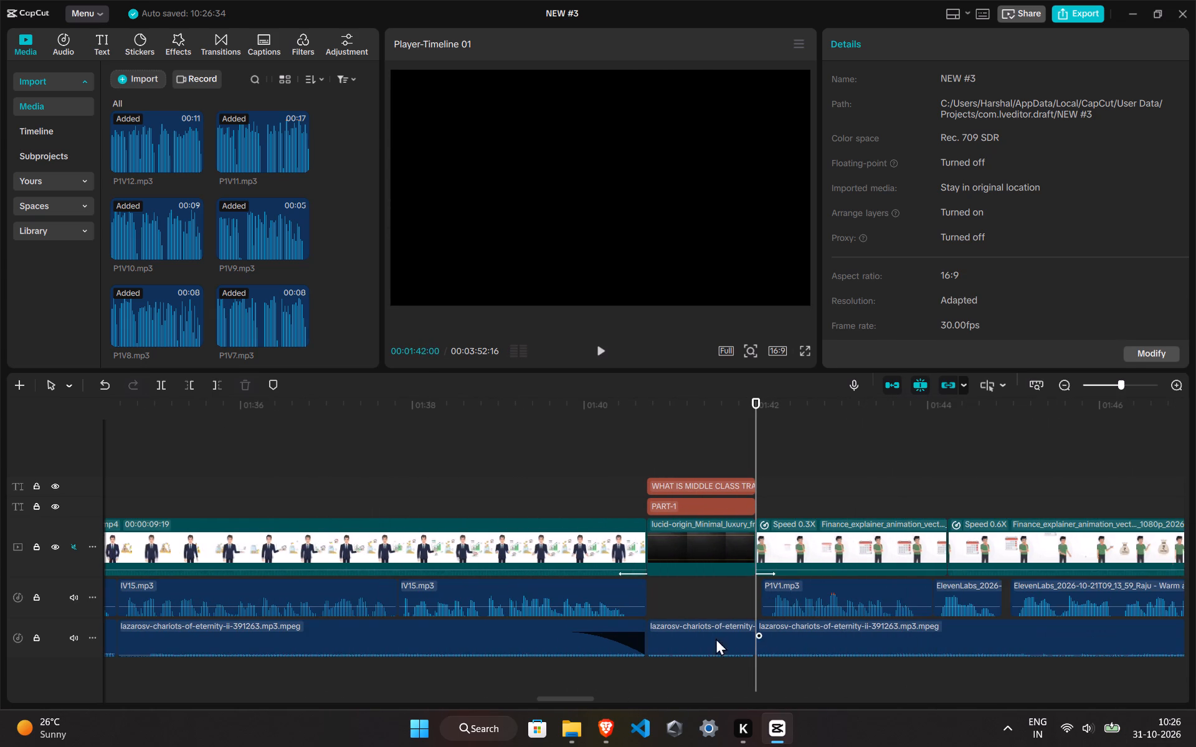
pyautogui.click(599, 453)
pyautogui.press('space')
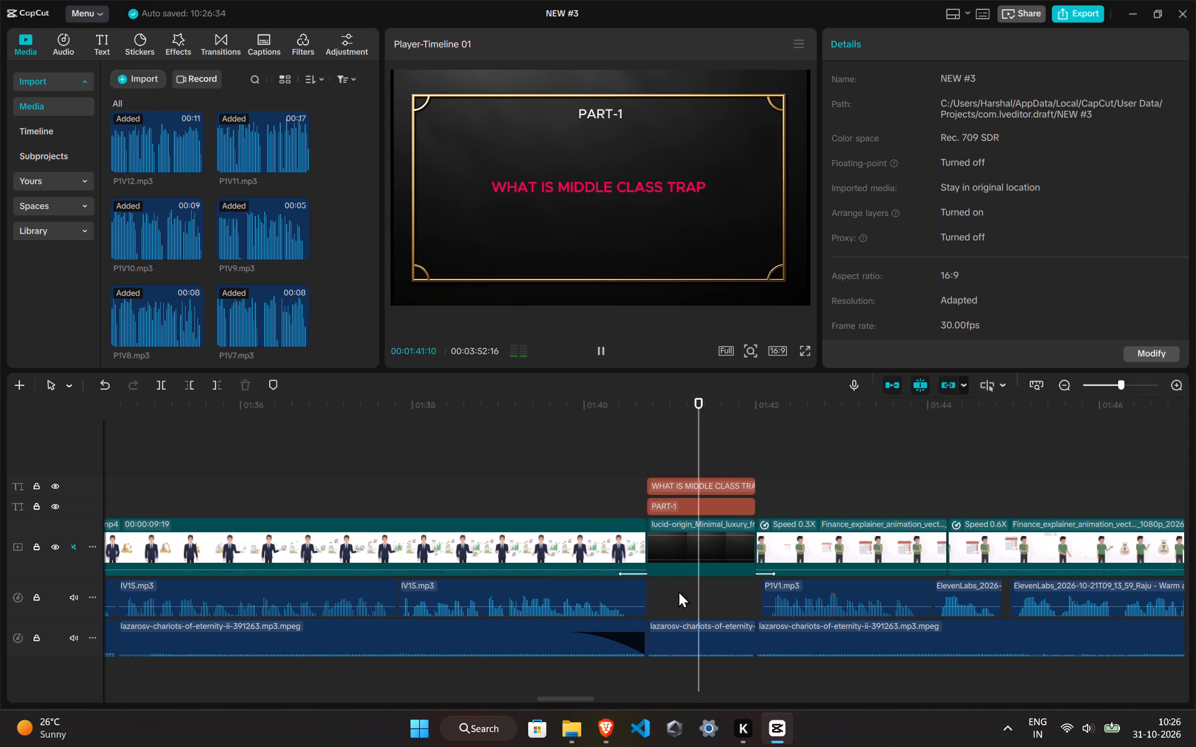
pyautogui.click(691, 637)
pyautogui.click(596, 473)
pyautogui.click(700, 608)
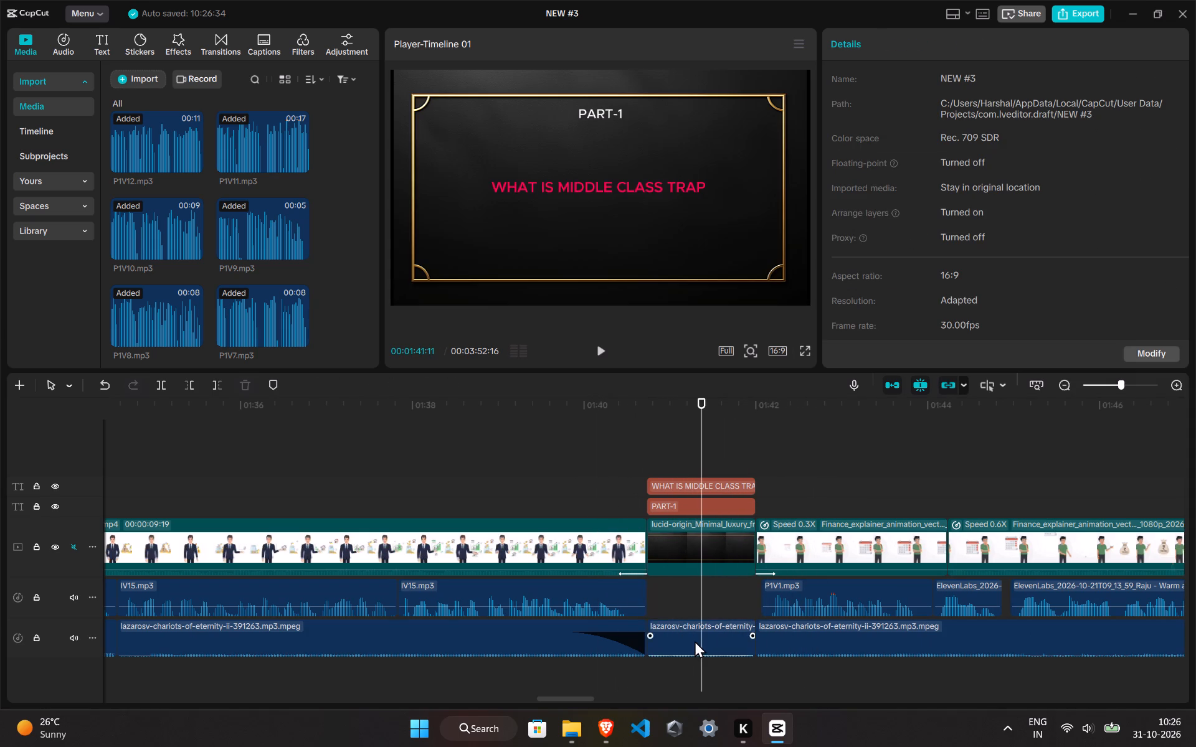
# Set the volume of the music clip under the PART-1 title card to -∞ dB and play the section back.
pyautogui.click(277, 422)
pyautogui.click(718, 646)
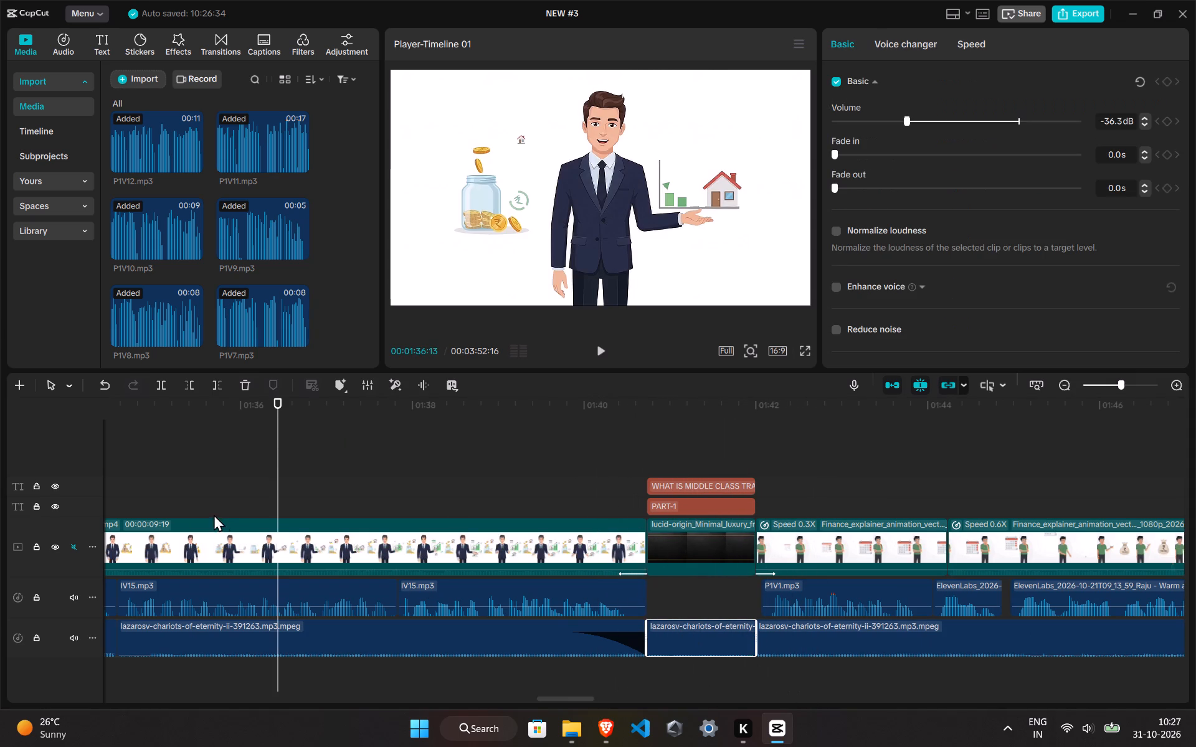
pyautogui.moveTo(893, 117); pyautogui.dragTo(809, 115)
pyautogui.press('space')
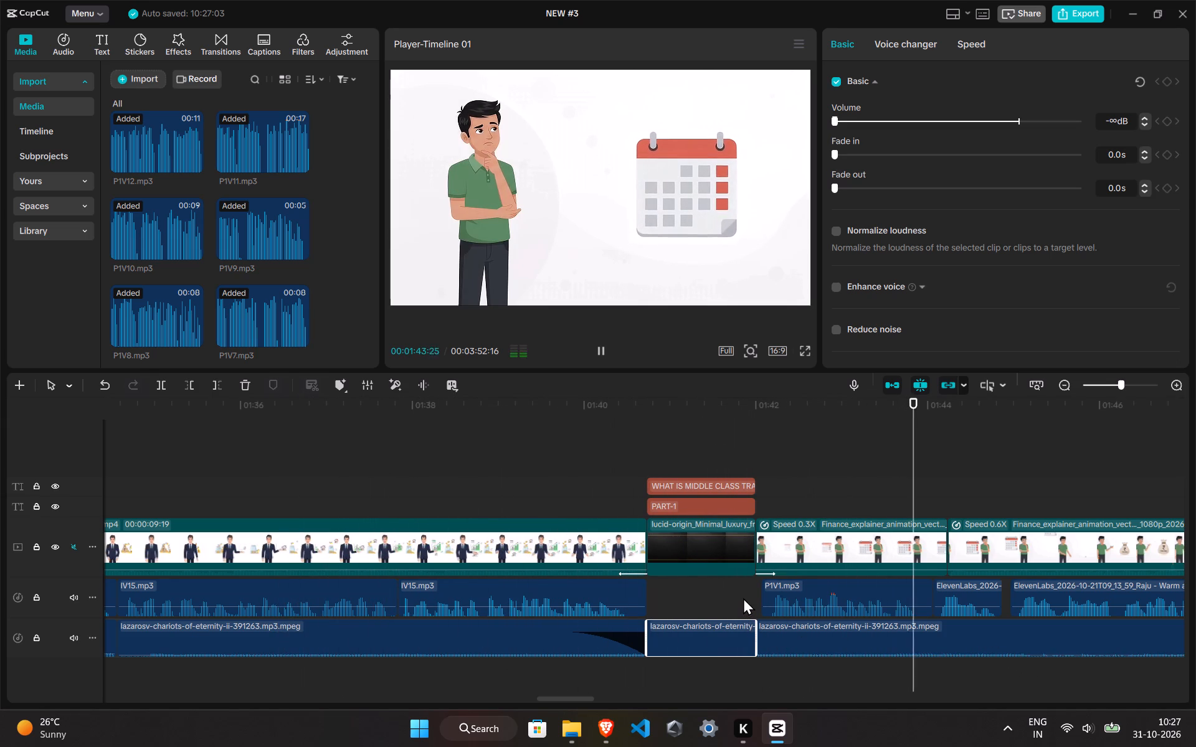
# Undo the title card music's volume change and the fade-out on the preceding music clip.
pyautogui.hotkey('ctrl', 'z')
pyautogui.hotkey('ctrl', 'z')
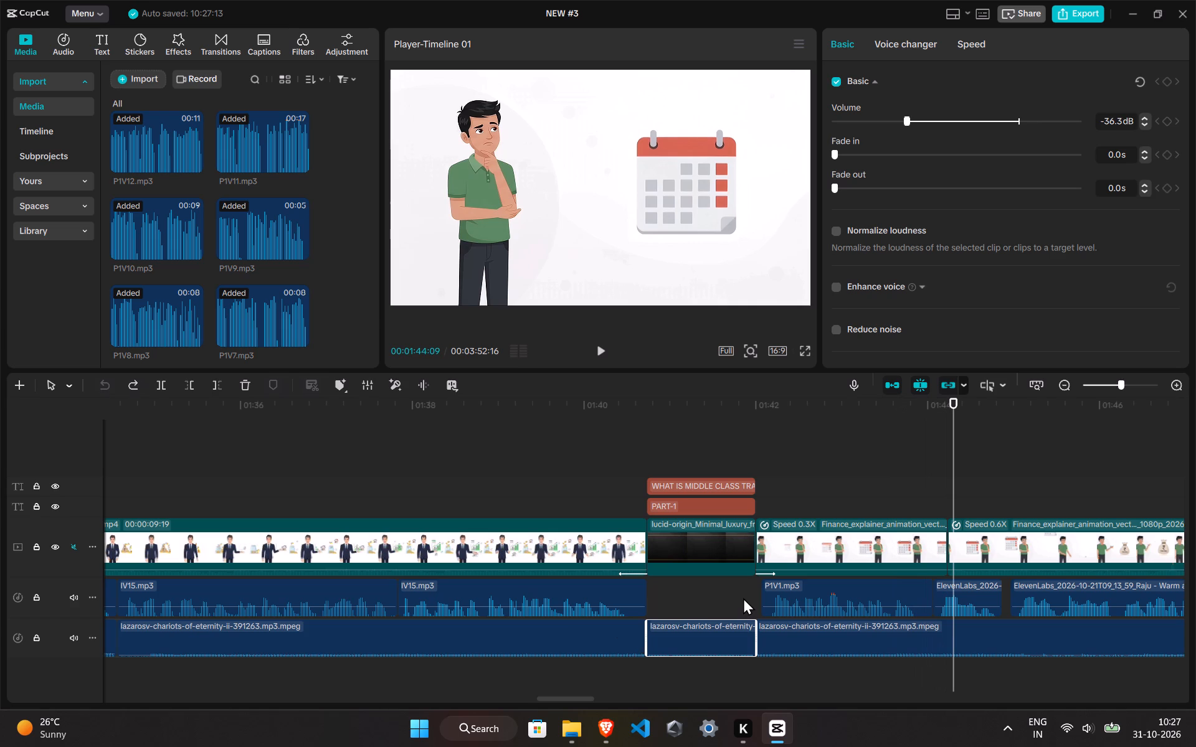
# Play back the transition across the PART-1 title card to check the original background music.
pyautogui.click(539, 433)
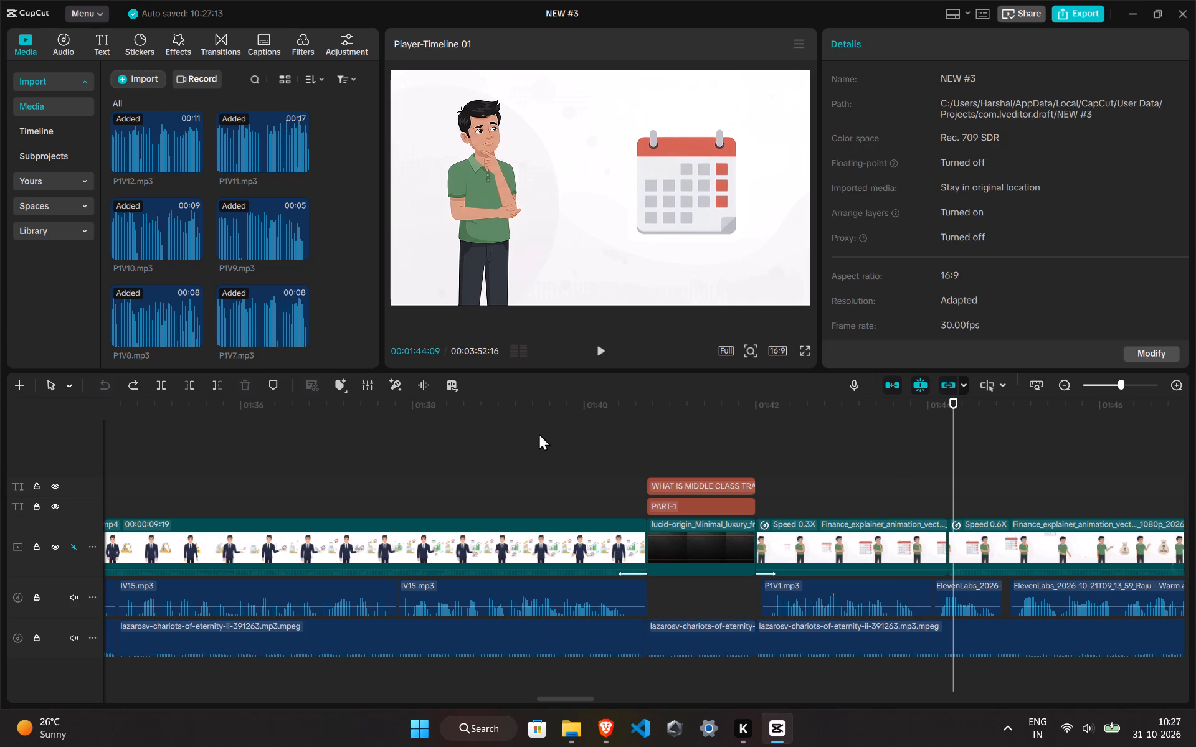
pyautogui.press('space')
pyautogui.press('space')
pyautogui.keyDown('ctrl'); pyautogui.scroll(-12, 778, 646); pyautogui.keyUp('ctrl')
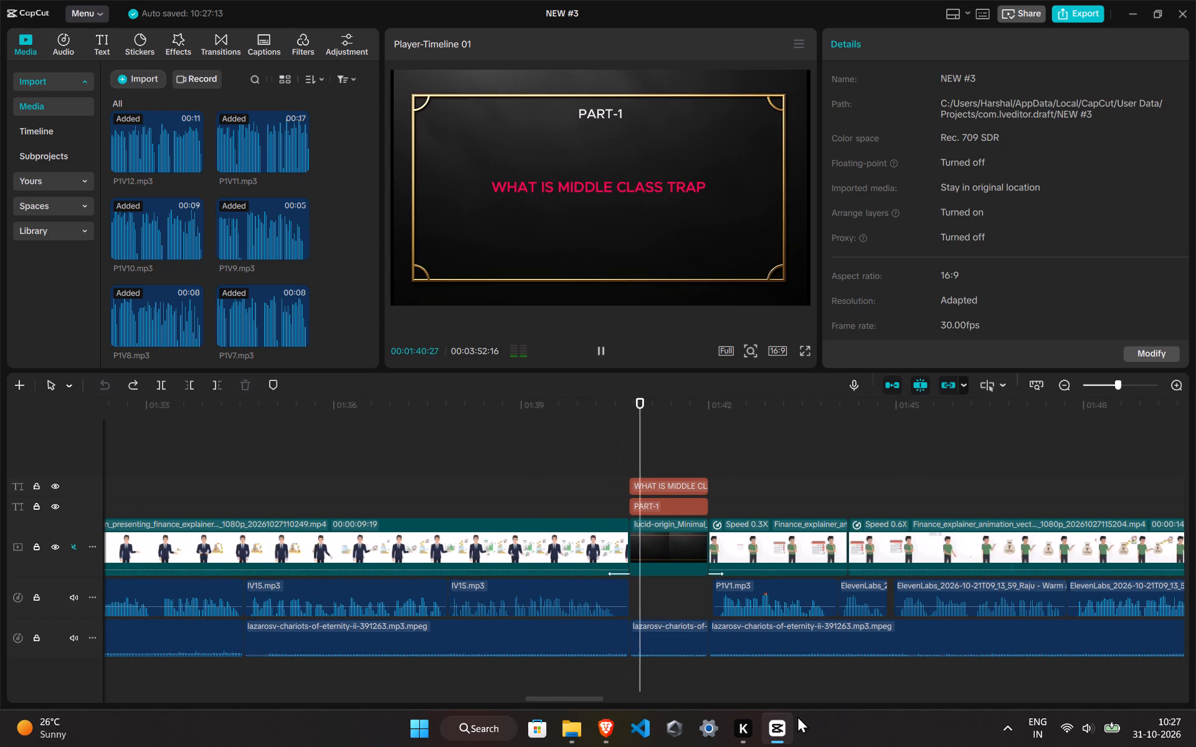
pyautogui.keyDown('ctrl'); pyautogui.scroll(-11, 837, 675); pyautogui.keyUp('ctrl')
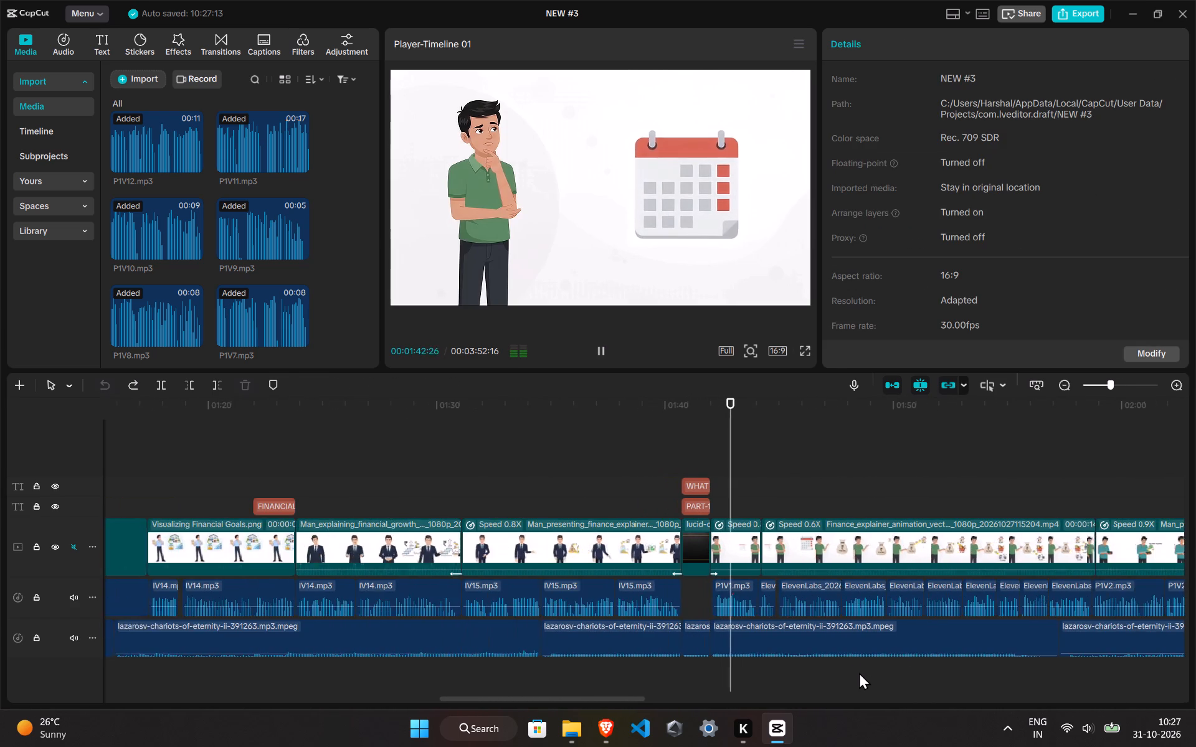
pyautogui.keyDown('ctrl'); pyautogui.scroll(-4, 858, 672); pyautogui.keyUp('ctrl')
pyautogui.scroll(-3, 858, 672)
# Lower the system volume.
pyautogui.click(1080, 724)
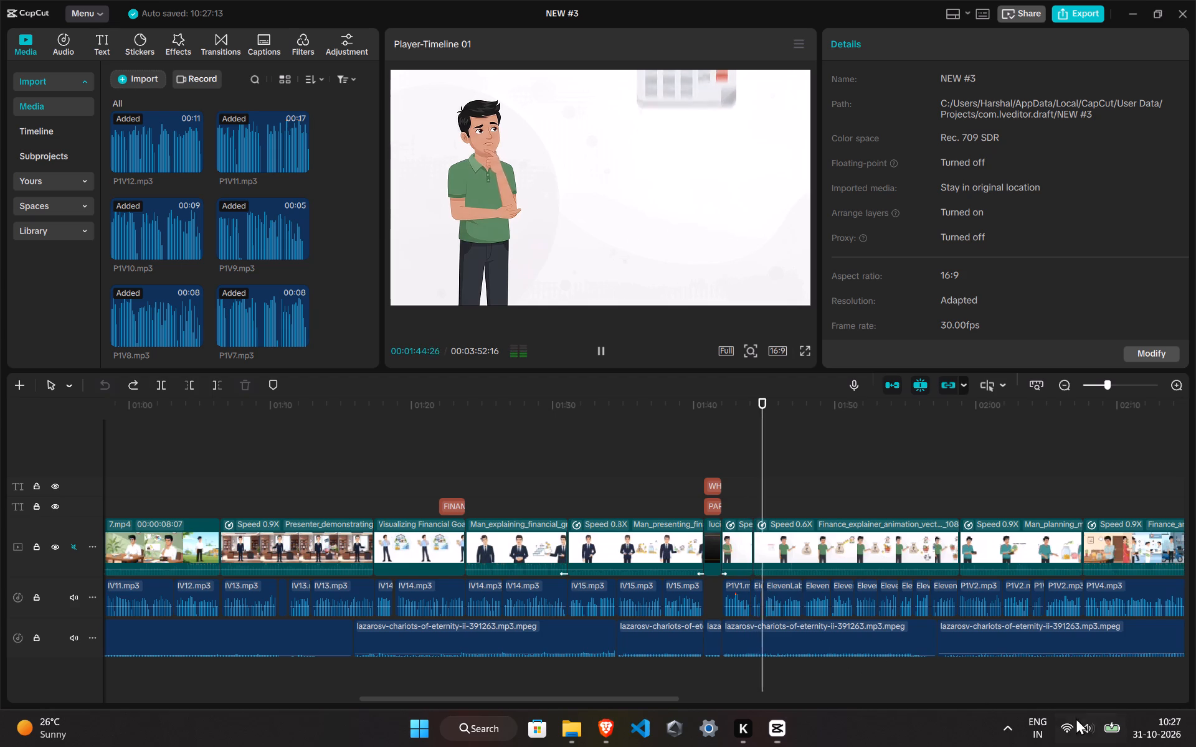
pyautogui.click(1101, 746)
pyautogui.click(983, 627)
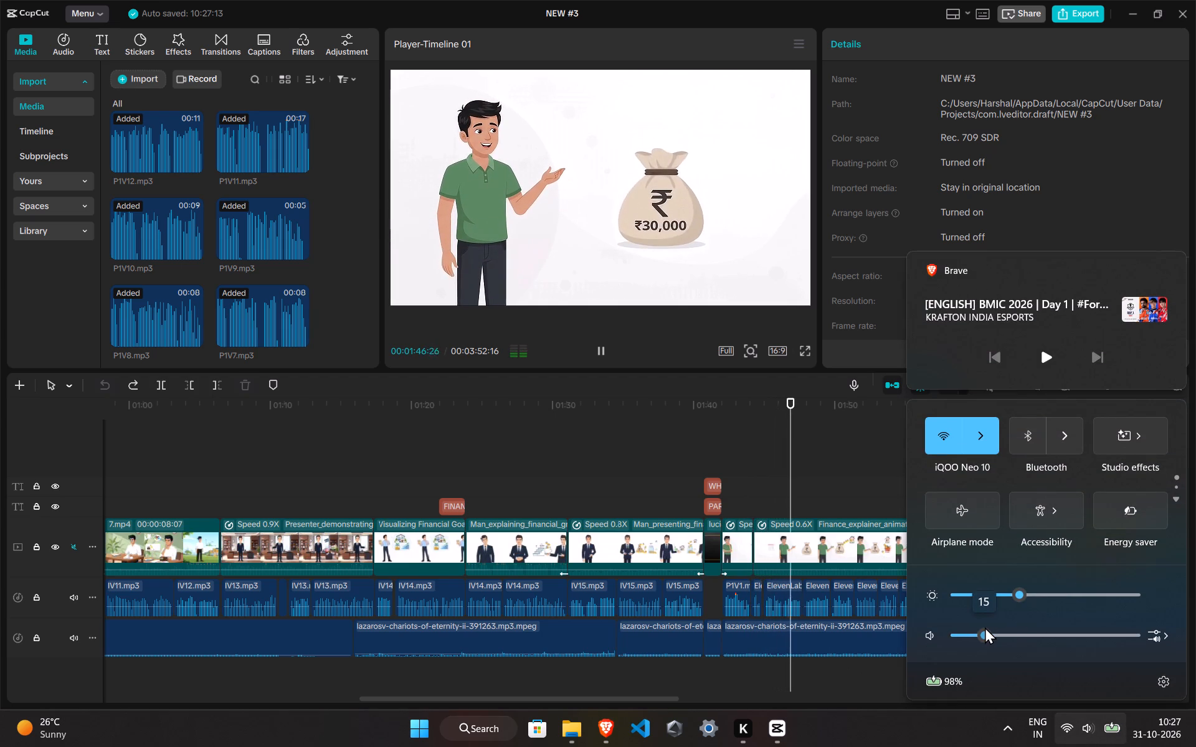
# Copy the title card's "PART-1" text, "WHAT IS MIDDLE CLASS TRAP" text and background image together, without its music clip.
pyautogui.click(651, 476)
pyautogui.click(651, 476)
pyautogui.press('space')
pyautogui.scroll(1, 784, 458)
pyautogui.click(704, 475)
pyautogui.keyDown('ctrl'); pyautogui.click(706, 491); pyautogui.keyUp('ctrl')
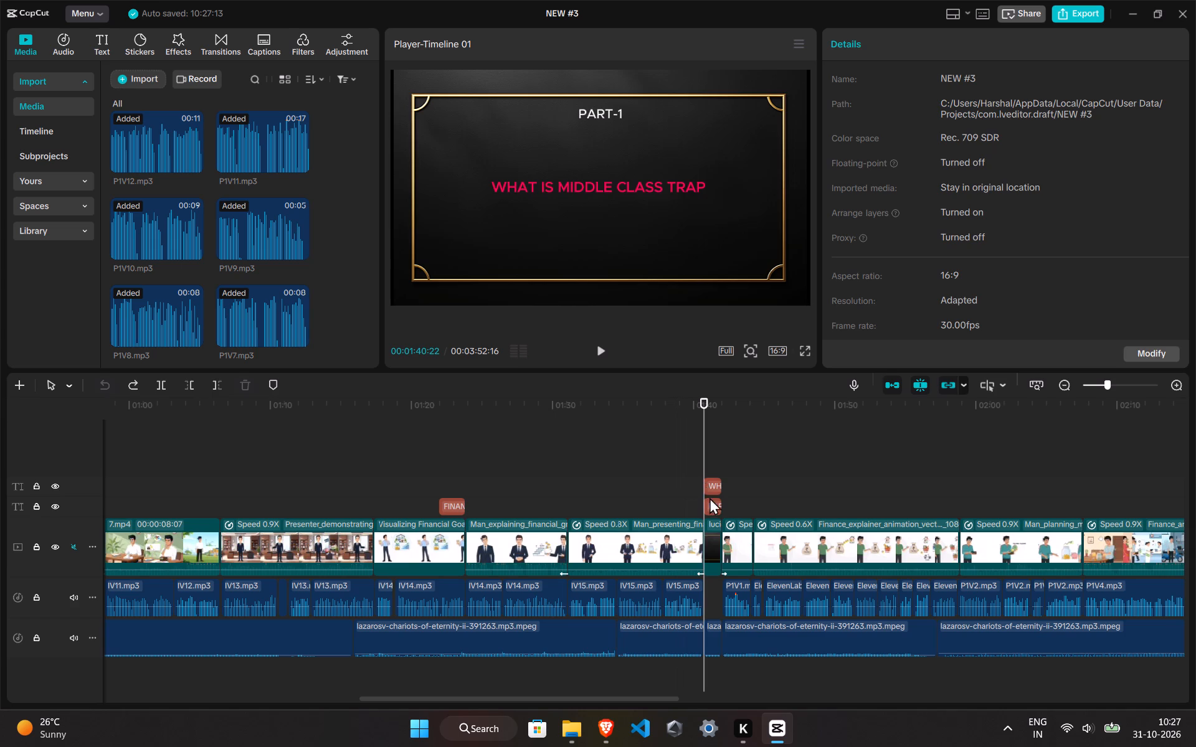
pyautogui.keyDown('ctrl'); pyautogui.click(708, 511); pyautogui.keyUp('ctrl')
pyautogui.keyDown('ctrl'); pyautogui.click(713, 545); pyautogui.keyUp('ctrl')
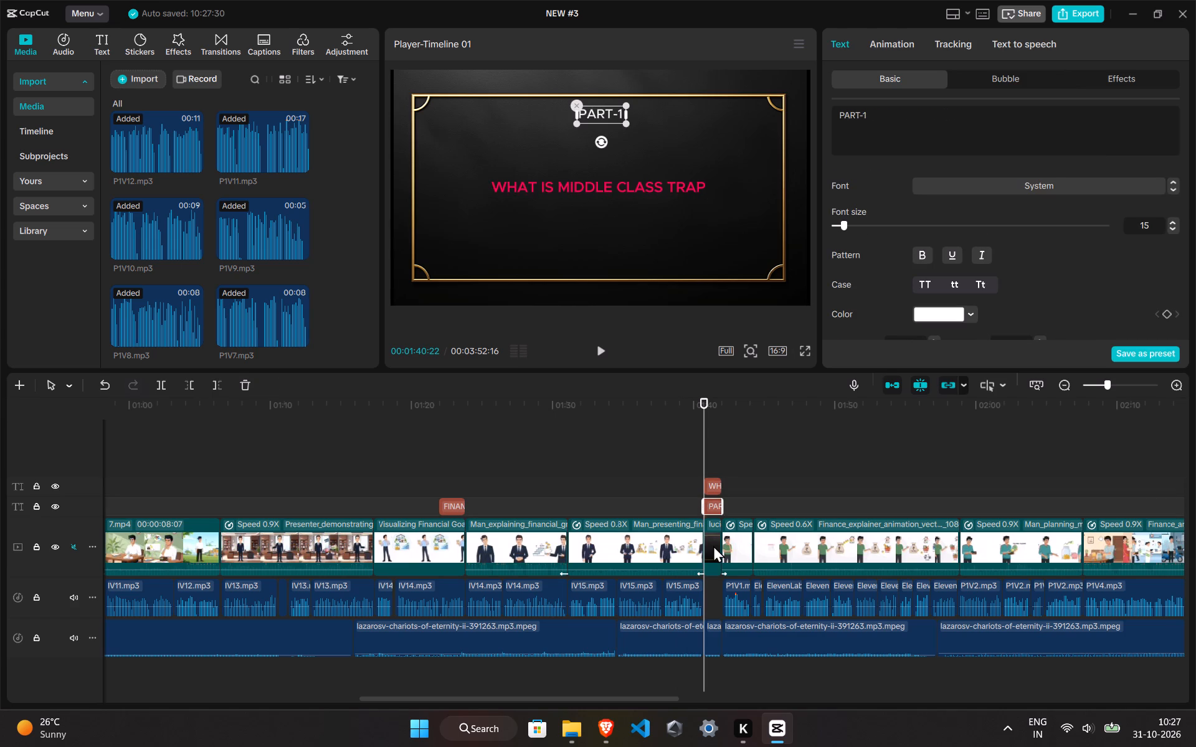
pyautogui.keyDown('ctrl'); pyautogui.click(711, 488); pyautogui.keyUp('ctrl')
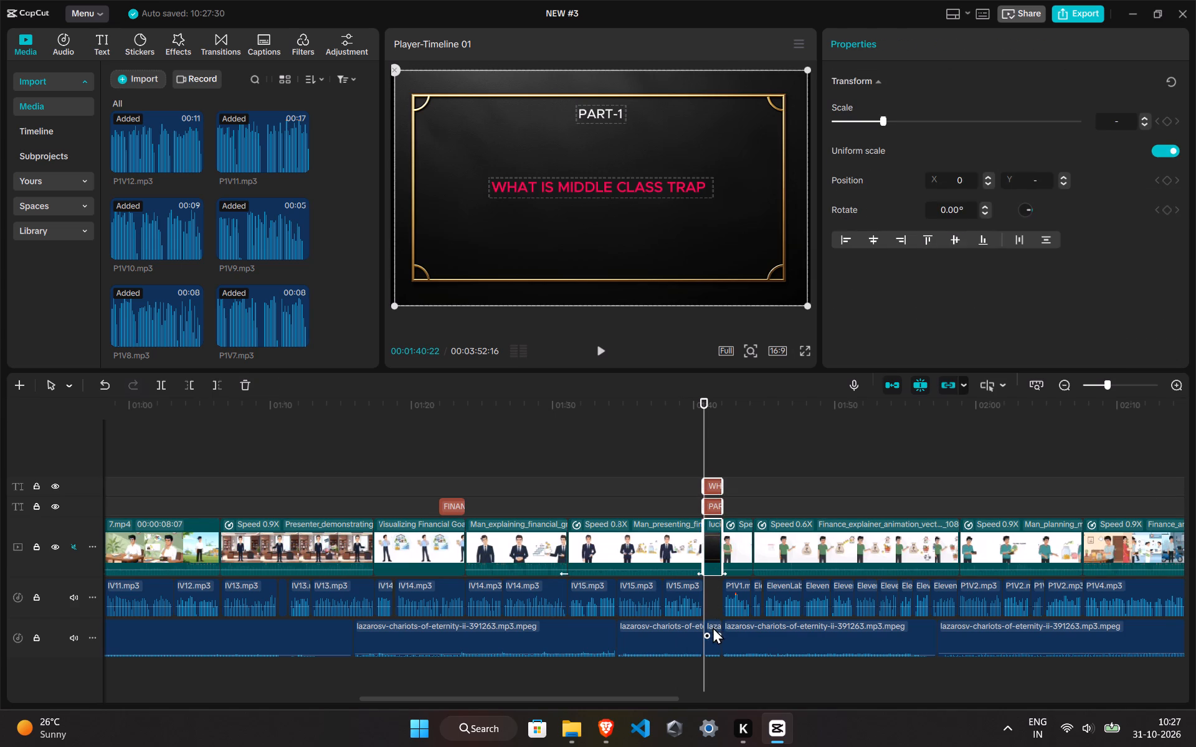
pyautogui.keyDown('ctrl'); pyautogui.click(713, 630); pyautogui.keyUp('ctrl')
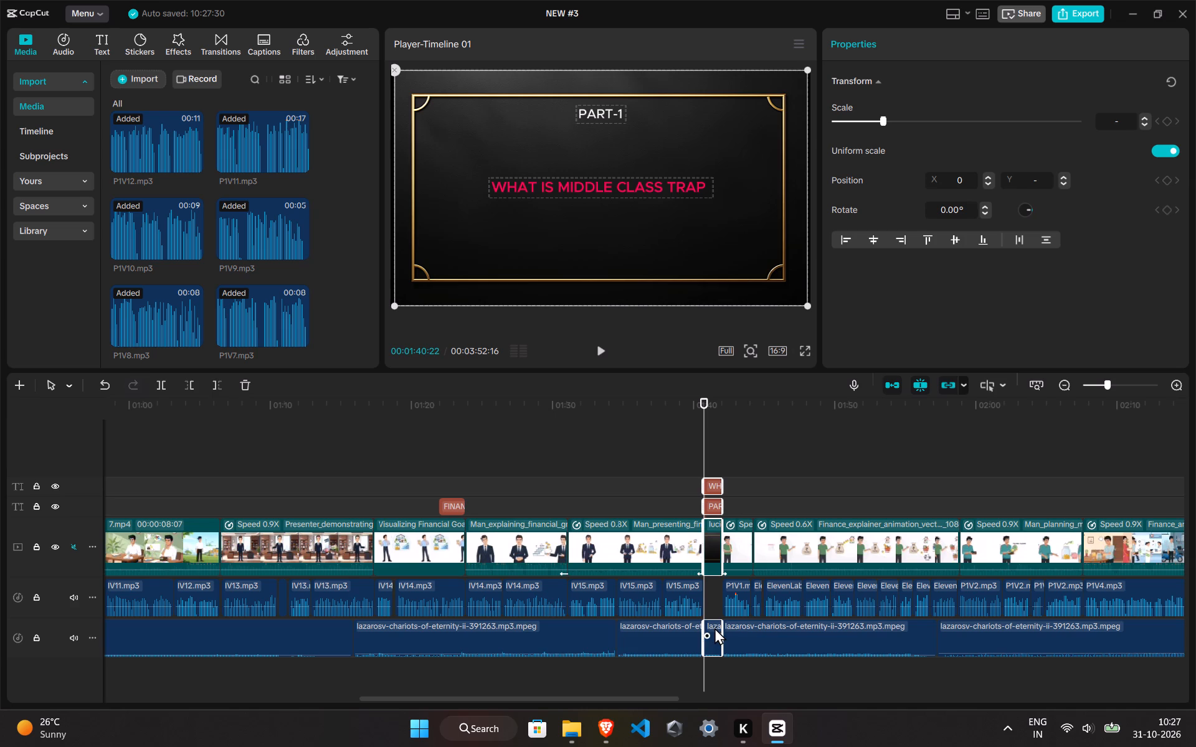
pyautogui.keyDown('ctrl'); pyautogui.click(717, 626); pyautogui.keyUp('ctrl')
pyautogui.hotkey('ctrl', 'c')
# Paste the copied title card at 00:03:26:18, where the last video clip ends.
pyautogui.click(807, 481)
pyautogui.click(807, 481)
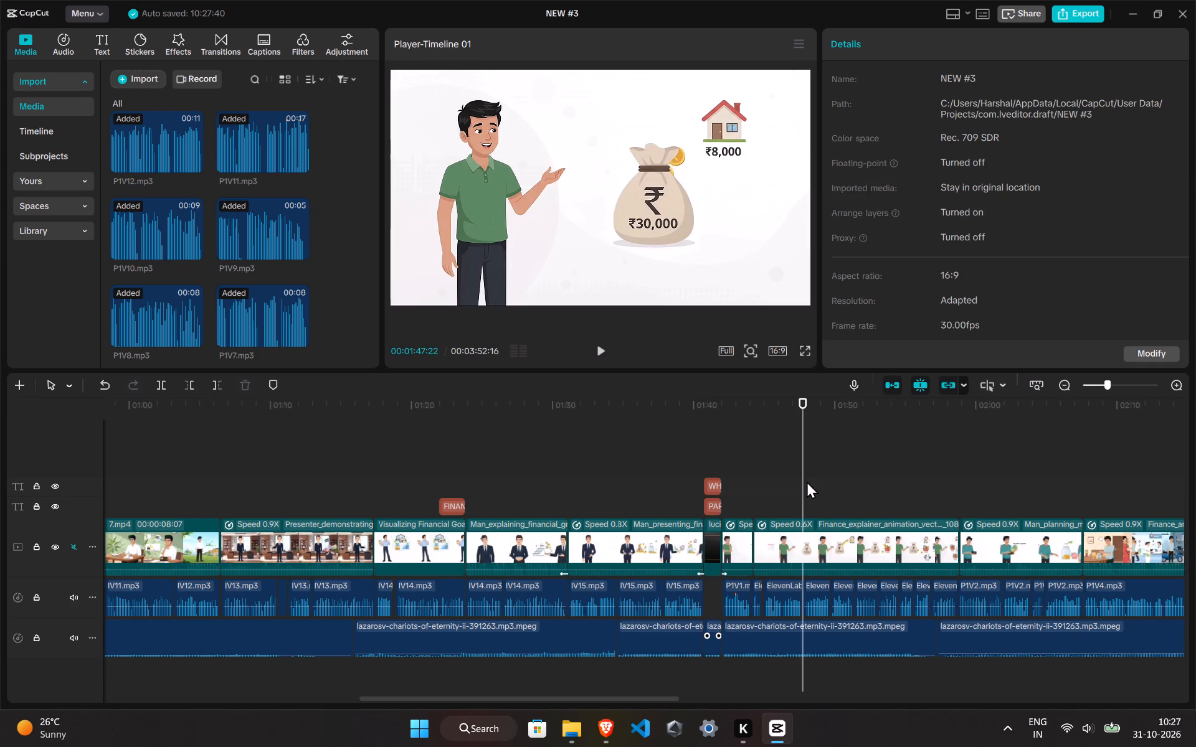
pyautogui.click(807, 481)
pyautogui.moveTo(800, 480); pyautogui.dragTo(1042, 548)
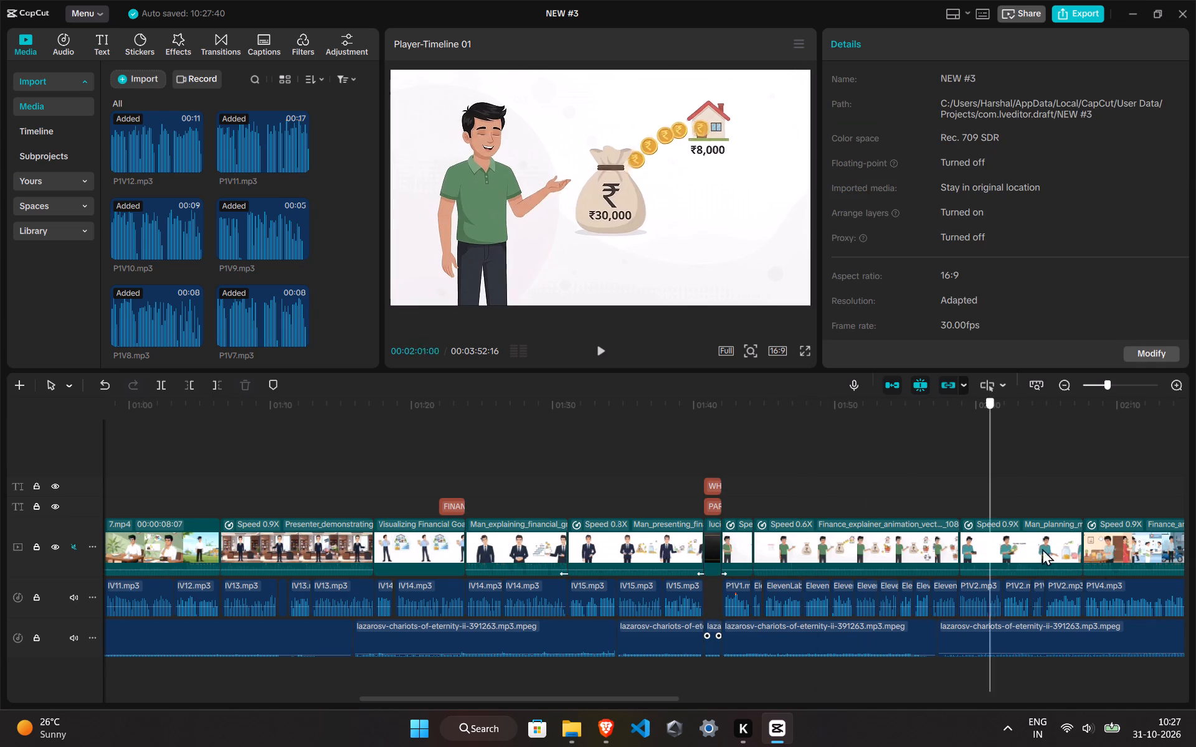
pyautogui.moveTo(1042, 548); pyautogui.dragTo(814, 522)
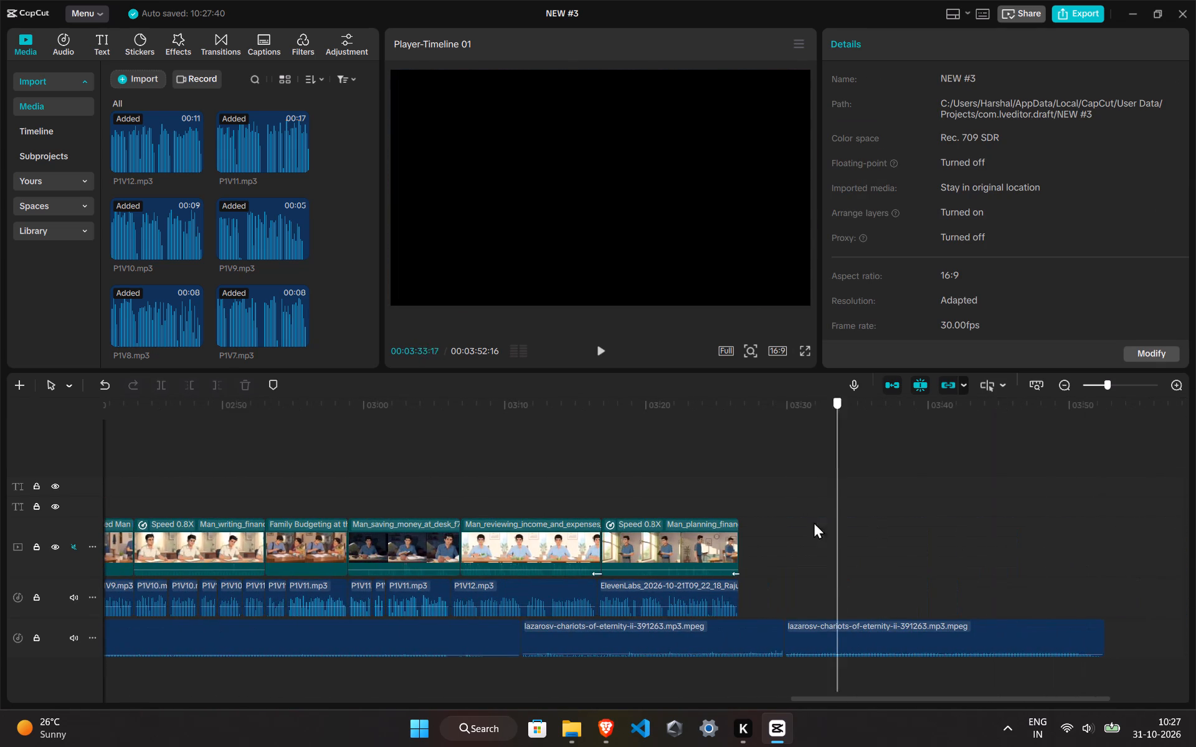
pyautogui.moveTo(814, 522); pyautogui.dragTo(736, 520)
pyautogui.hotkey('ctrl', 'v')
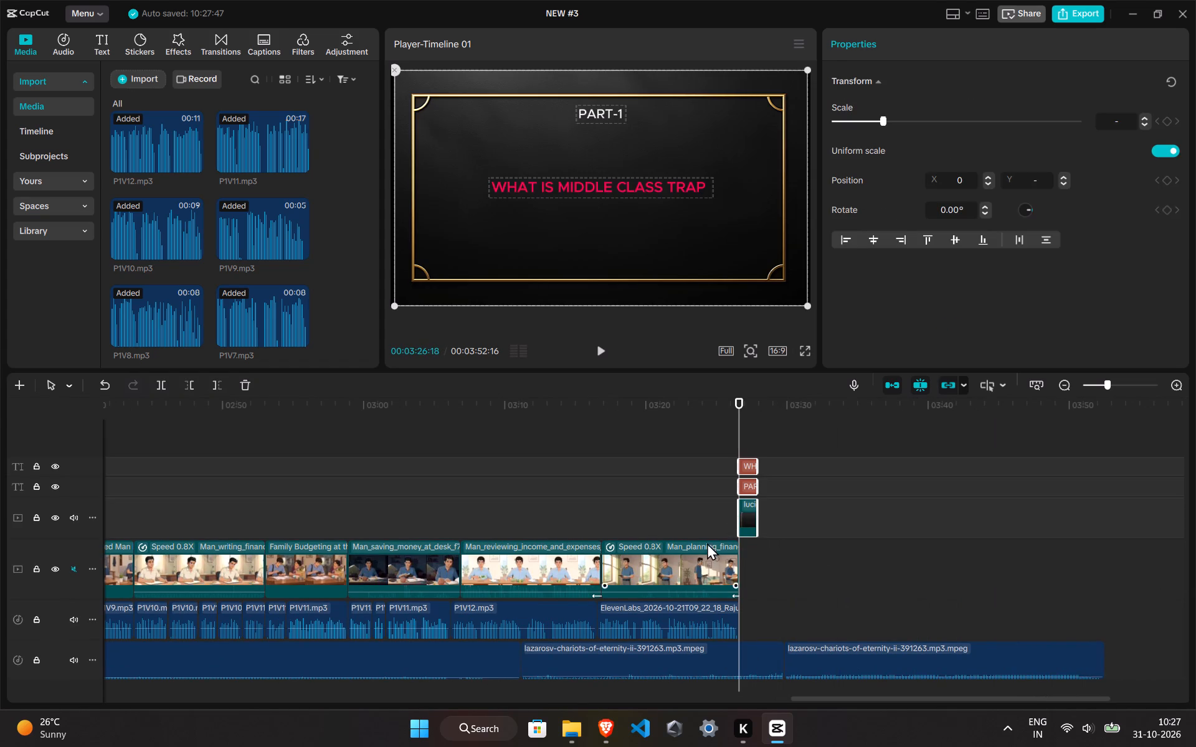
# Play back the end of the last video clip across the pasted title card to check it against the background music.
pyautogui.click(706, 538)
pyautogui.press('space')
pyautogui.press('space')
pyautogui.press('space')
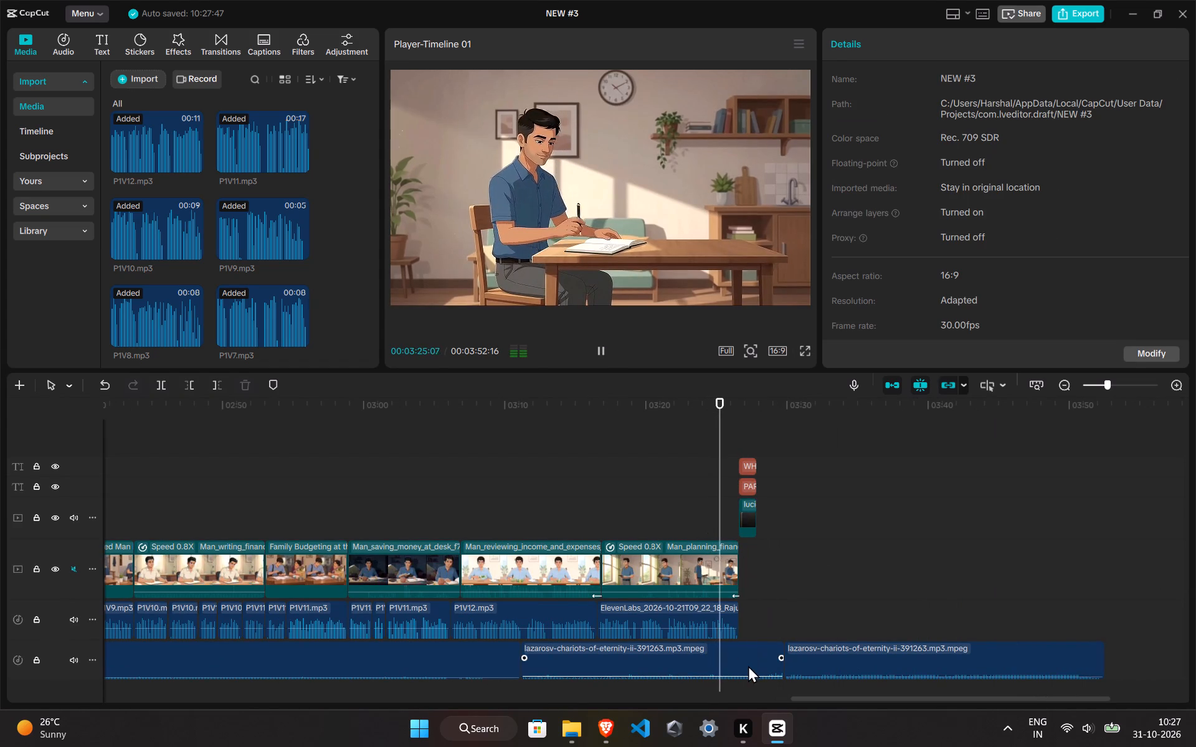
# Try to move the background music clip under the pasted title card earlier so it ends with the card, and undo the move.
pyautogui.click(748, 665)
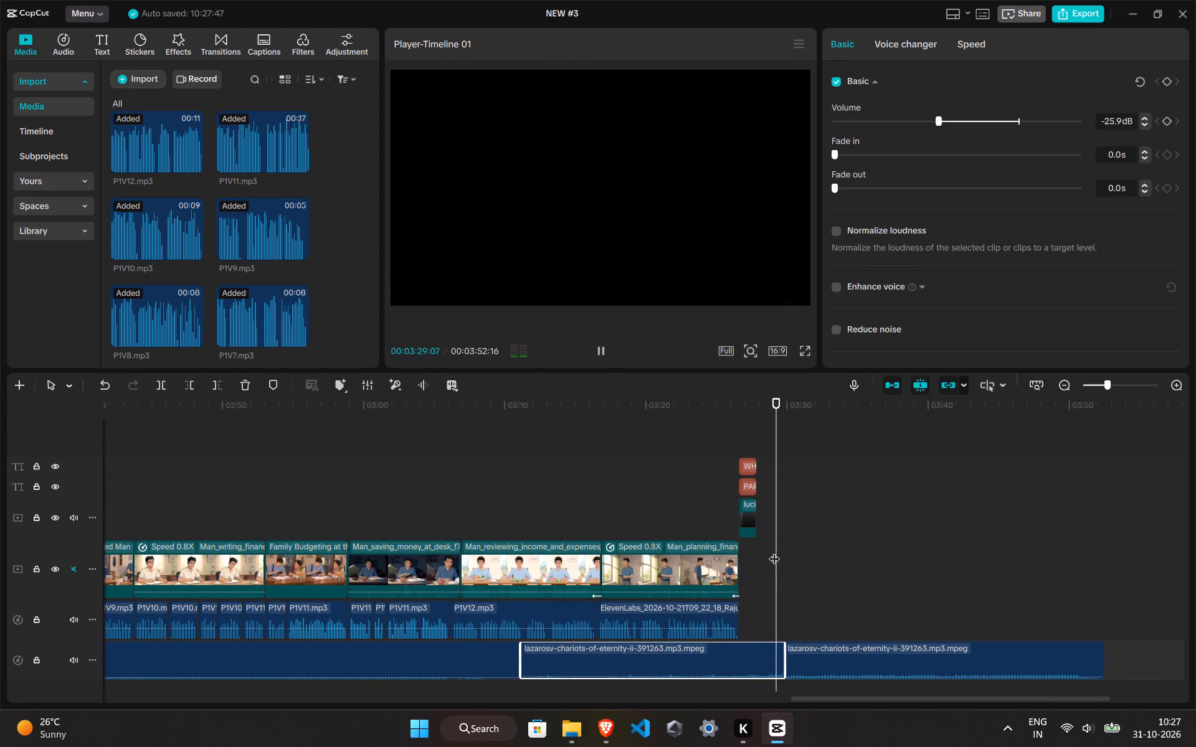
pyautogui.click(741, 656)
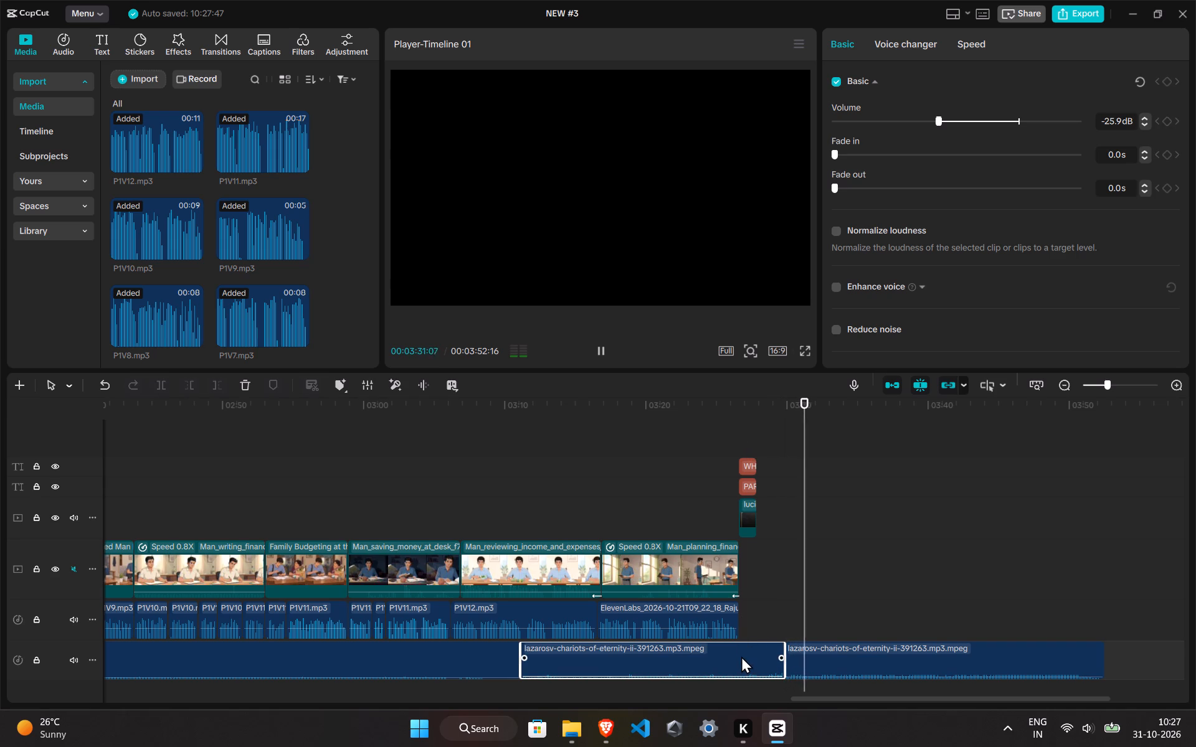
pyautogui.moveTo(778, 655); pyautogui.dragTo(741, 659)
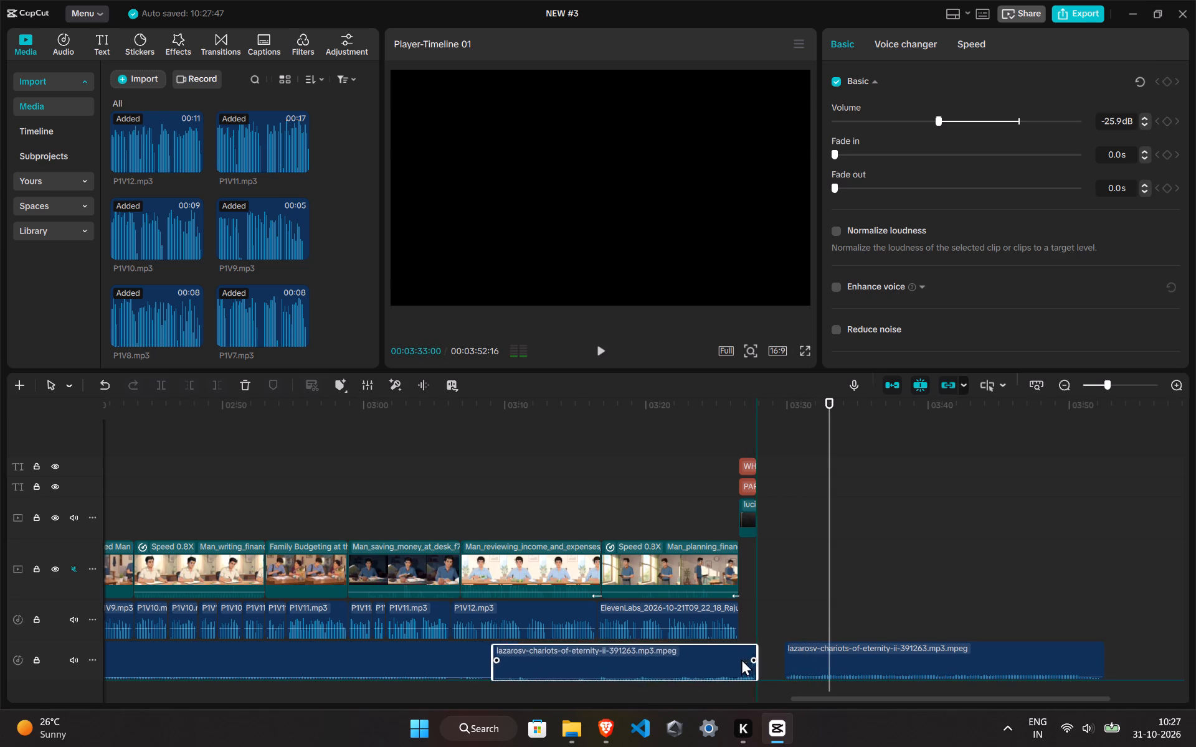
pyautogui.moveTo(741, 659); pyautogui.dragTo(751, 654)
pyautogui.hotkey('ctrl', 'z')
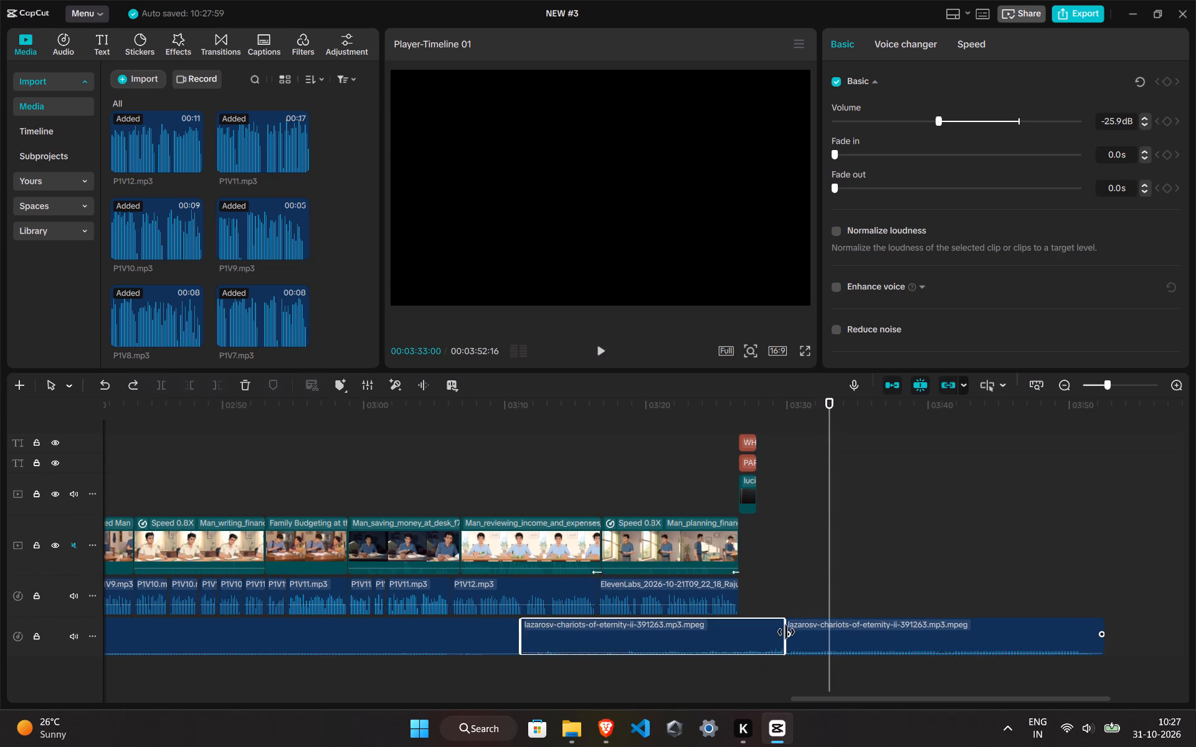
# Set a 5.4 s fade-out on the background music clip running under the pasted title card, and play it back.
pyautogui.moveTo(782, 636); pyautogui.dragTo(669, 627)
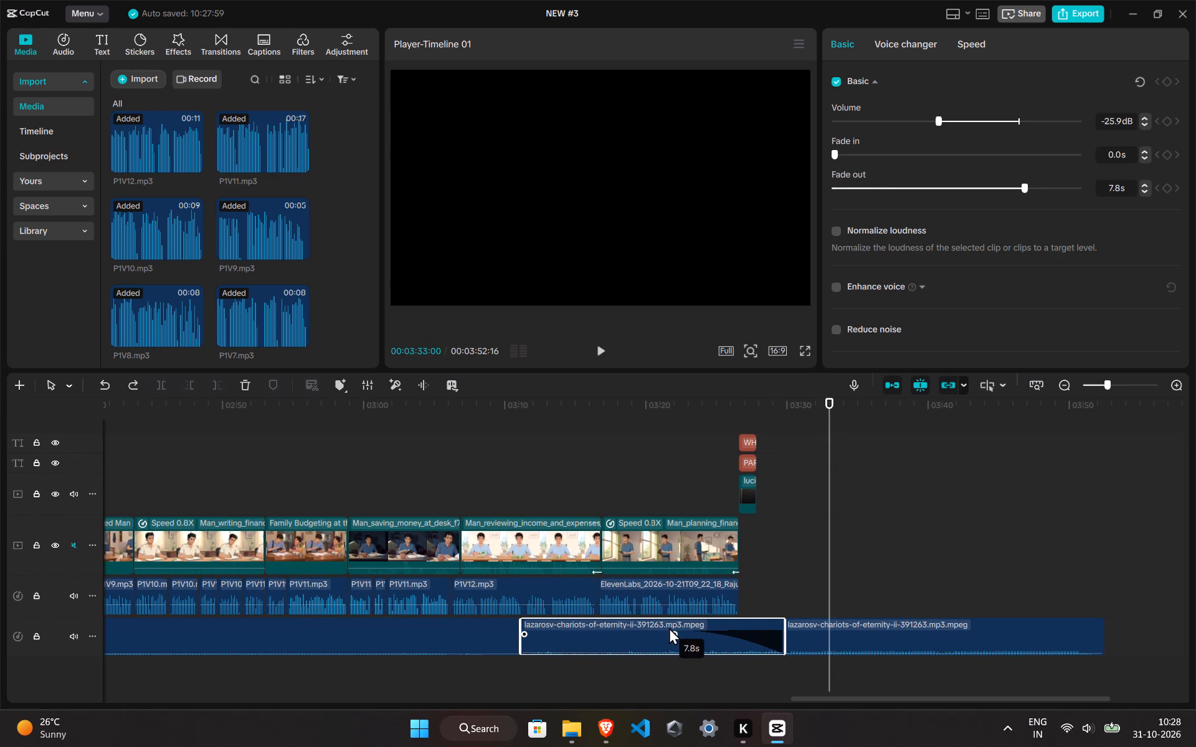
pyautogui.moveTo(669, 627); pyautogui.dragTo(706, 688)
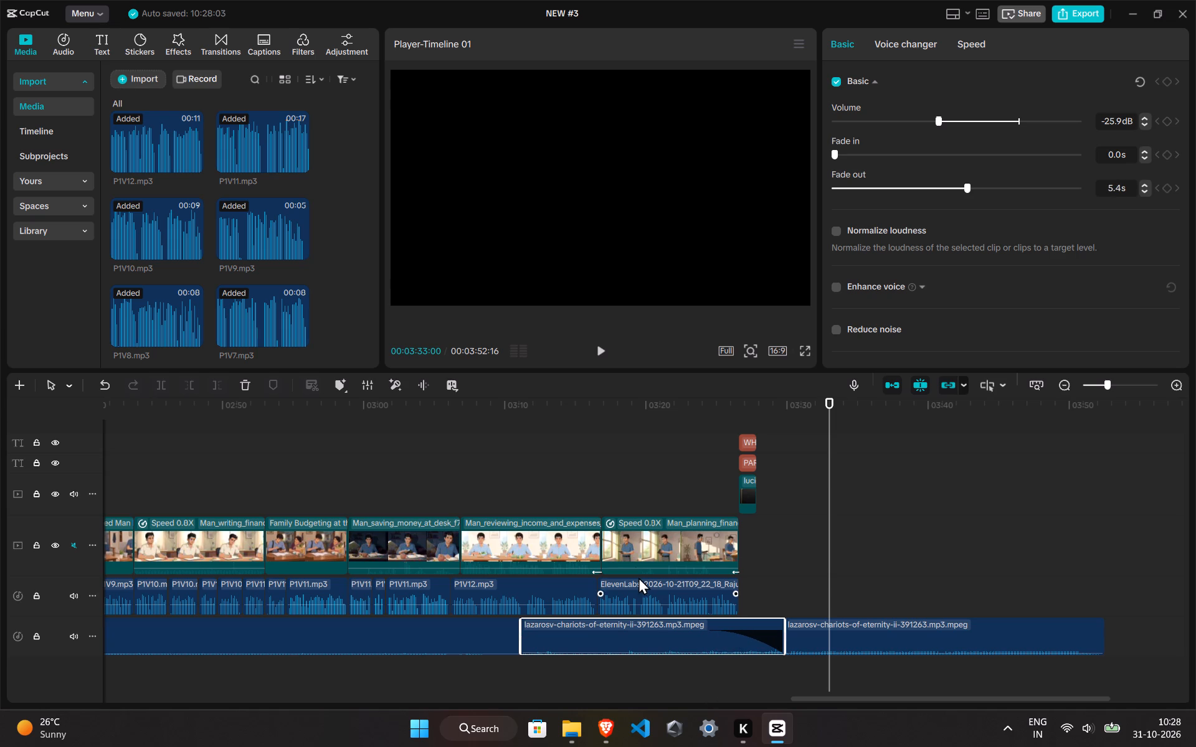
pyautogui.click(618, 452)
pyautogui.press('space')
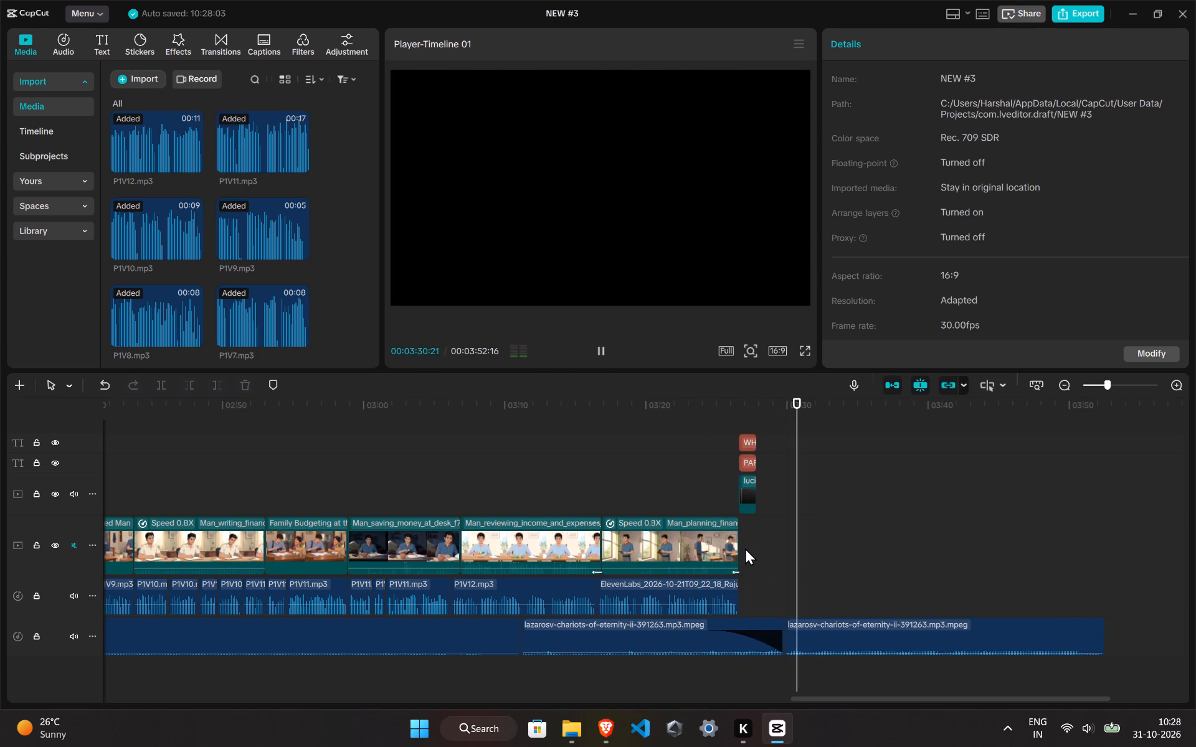
# Give the last background music clip, starting at 00:03:29:25, a 1.7 s fade-in while keeping its start position.
pyautogui.click(782, 587)
pyautogui.click(796, 633)
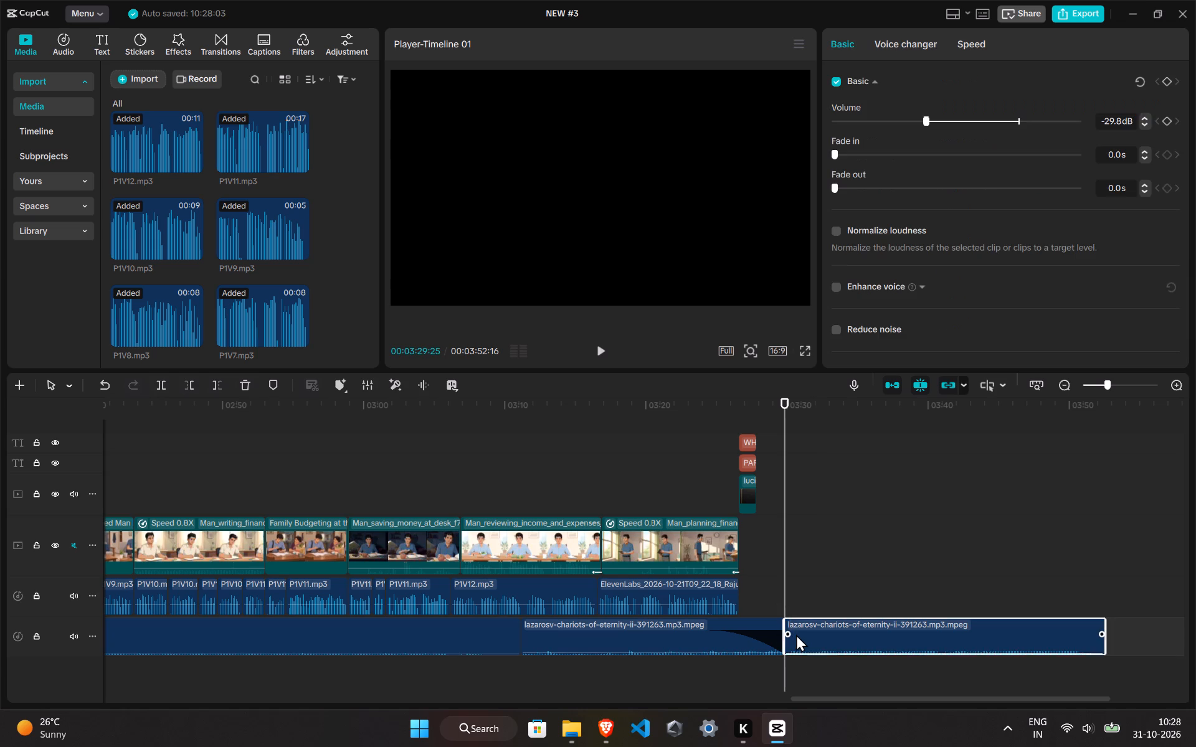
pyautogui.moveTo(789, 632); pyautogui.dragTo(797, 634)
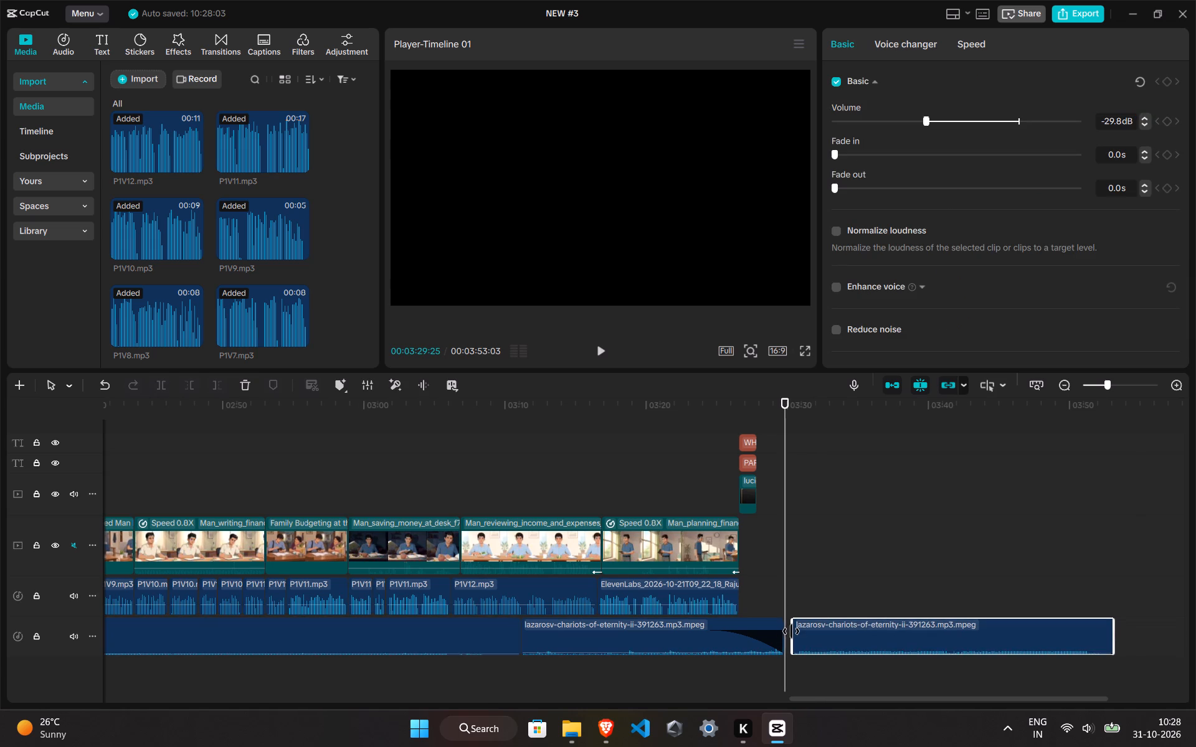
pyautogui.moveTo(820, 636); pyautogui.dragTo(810, 636)
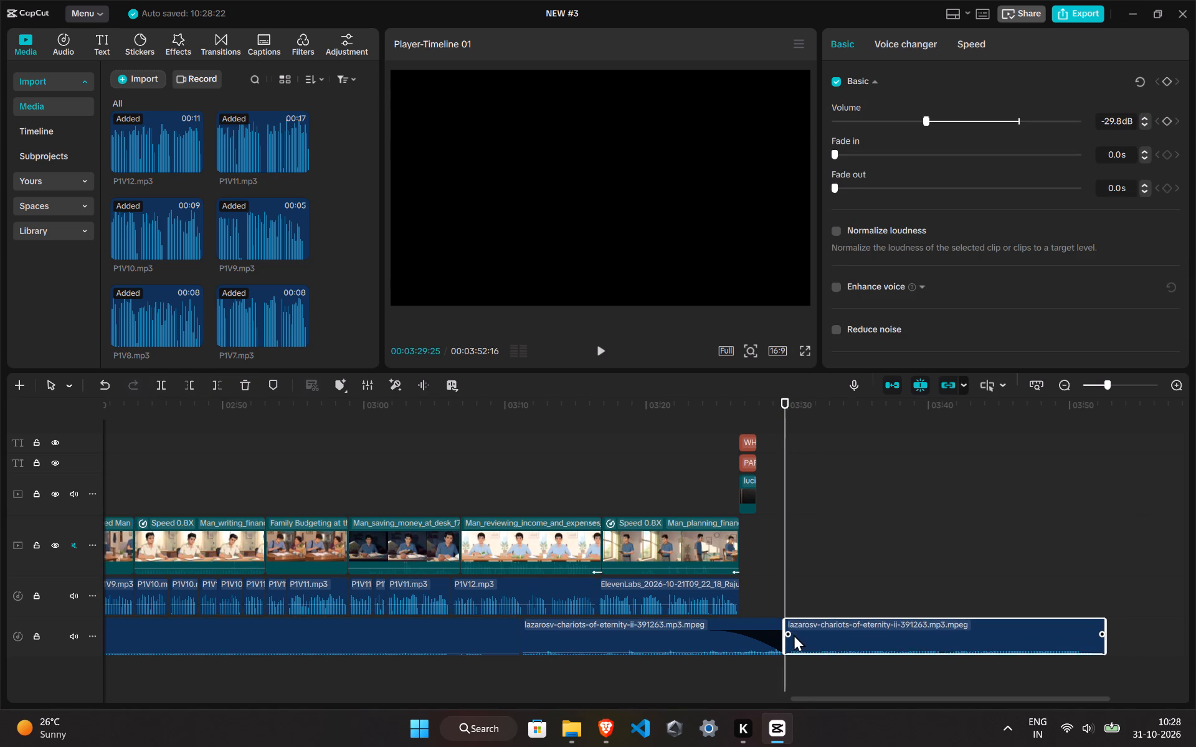
pyautogui.click(790, 634)
pyautogui.click(791, 639)
pyautogui.keyDown('ctrl'); pyautogui.scroll(10, 789, 636); pyautogui.keyUp('ctrl')
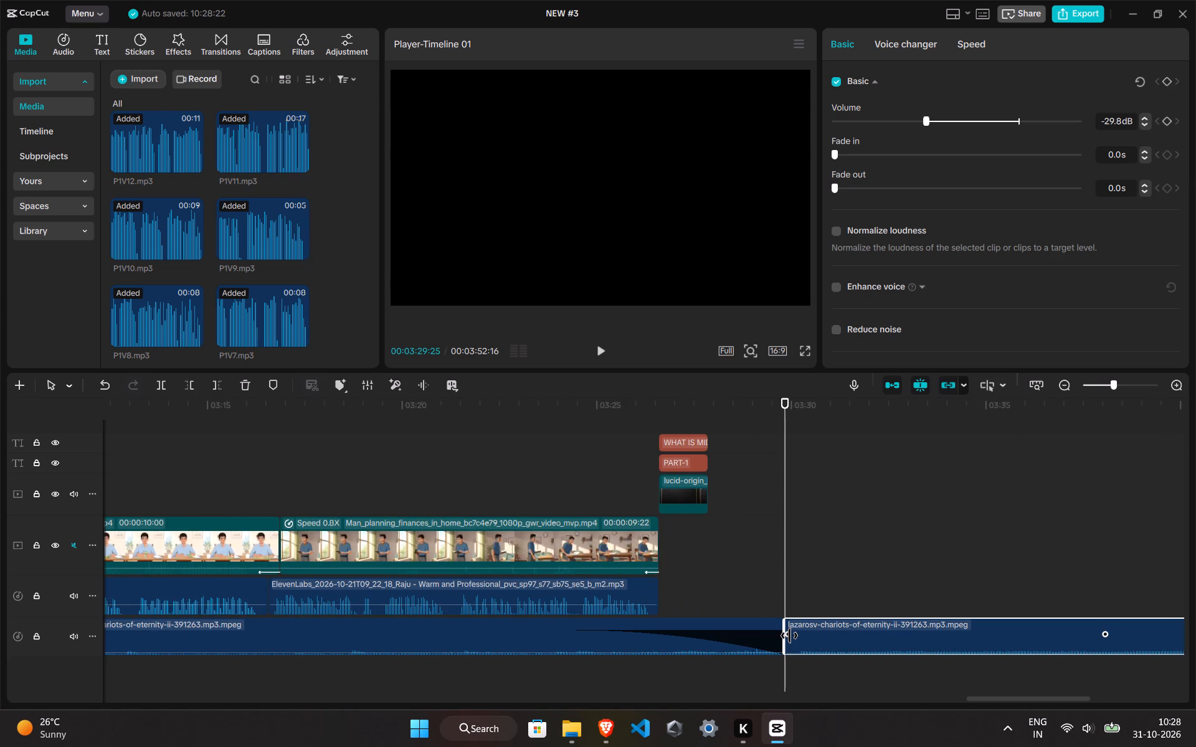
pyautogui.moveTo(789, 636); pyautogui.dragTo(855, 636)
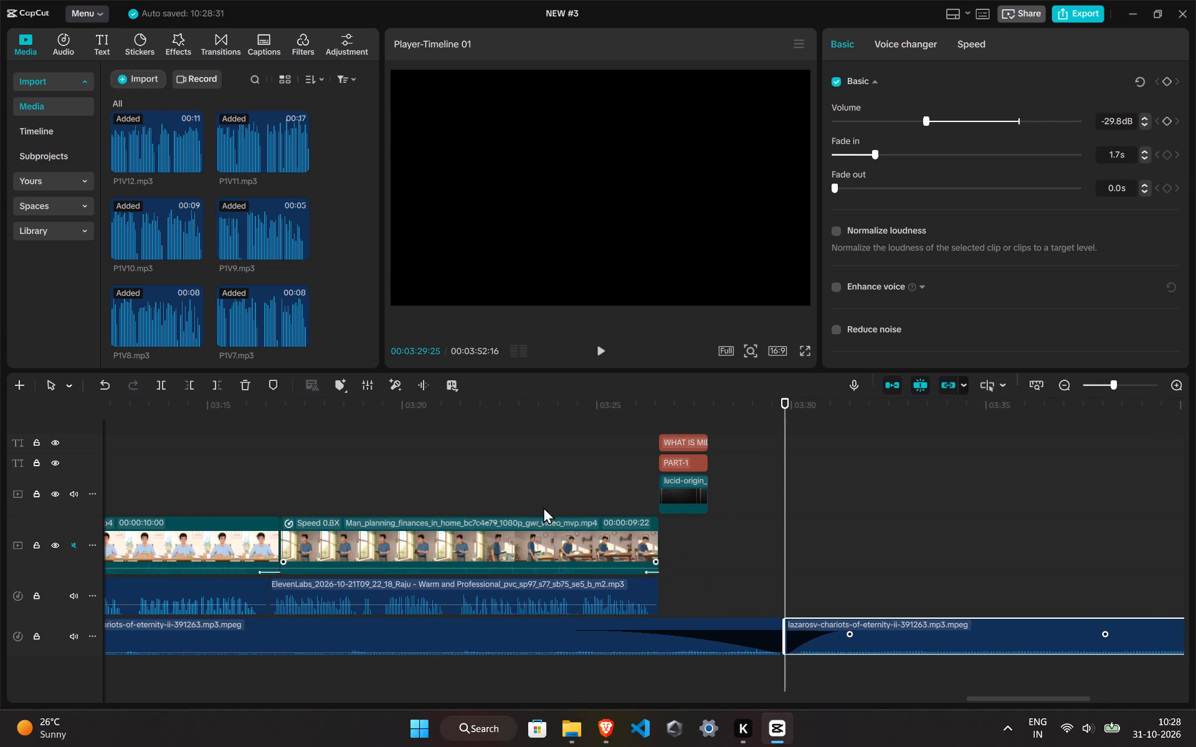
# Play back the end section and set the fade-out on the music clip under the pasted title card to just under 10 s.
pyautogui.click(515, 477)
pyautogui.press('space')
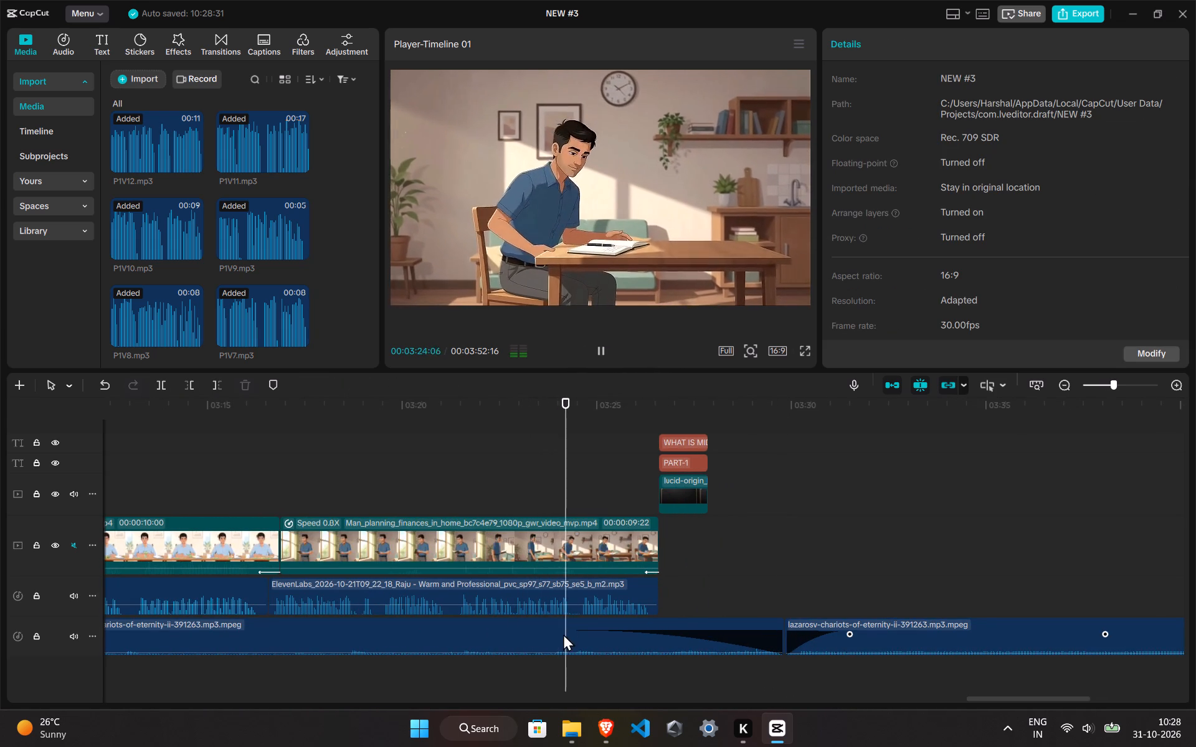
pyautogui.moveTo(571, 637); pyautogui.dragTo(424, 646)
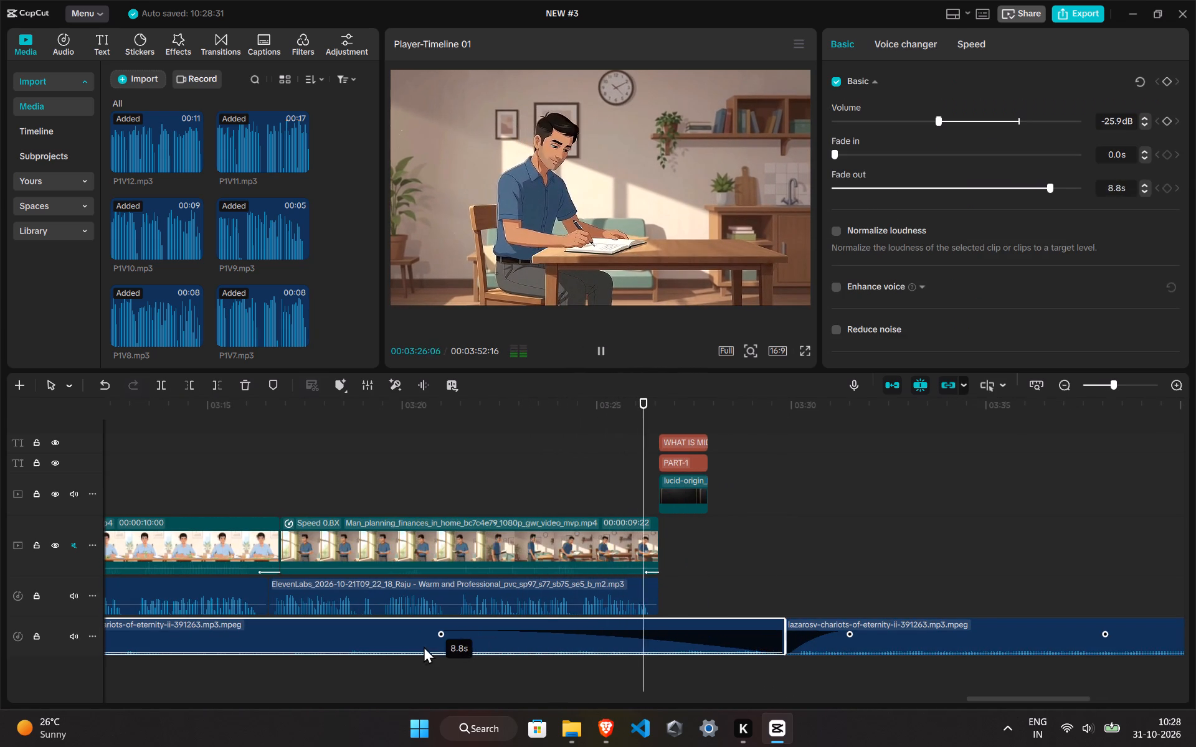
pyautogui.moveTo(424, 646); pyautogui.dragTo(364, 650)
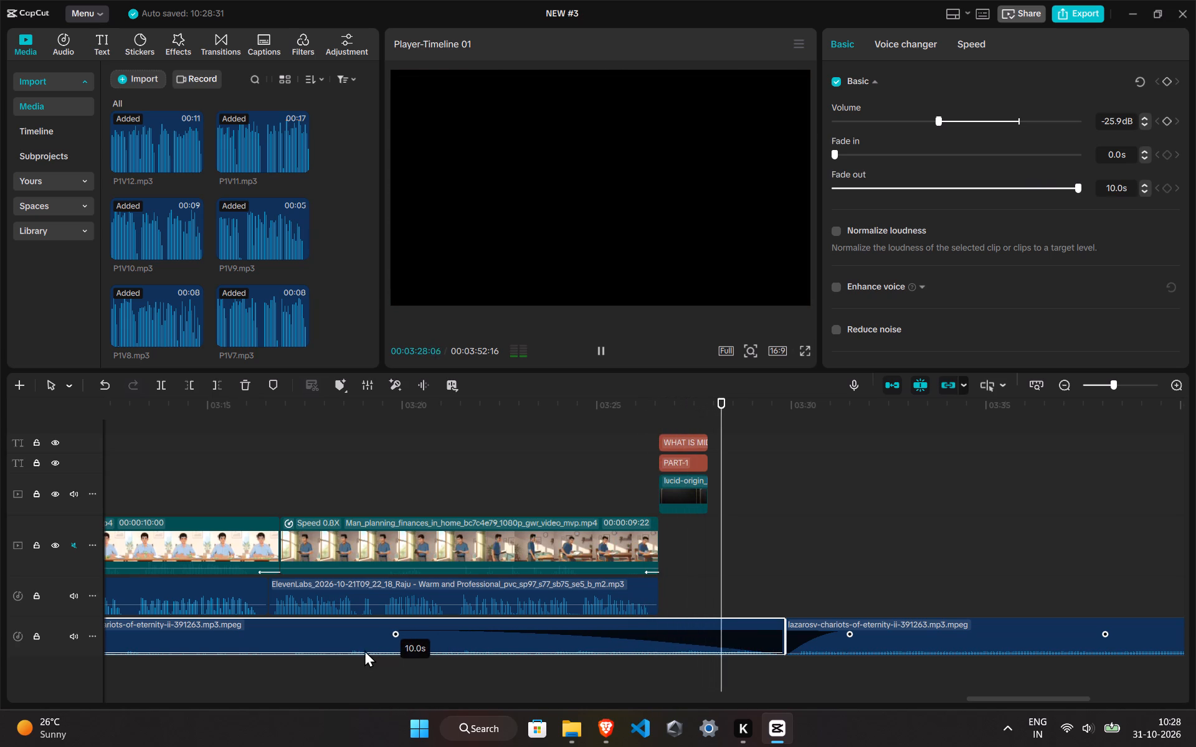
pyautogui.moveTo(364, 650); pyautogui.dragTo(312, 649)
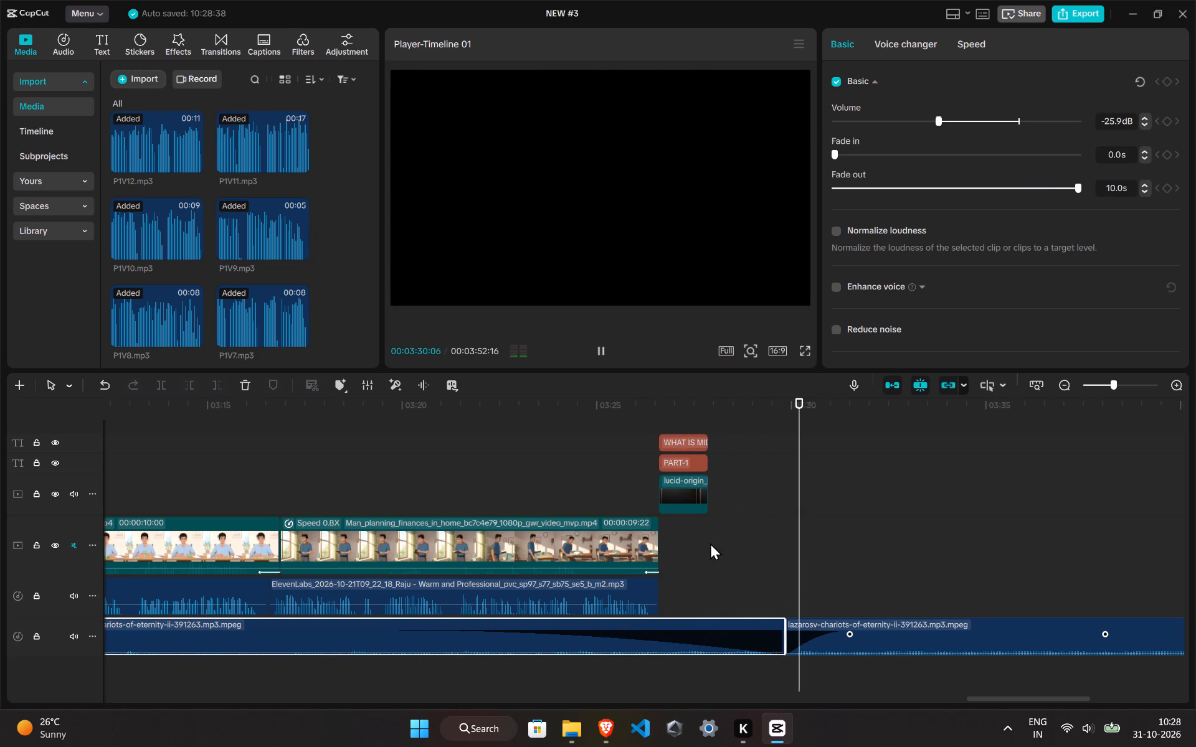
pyautogui.click(712, 560)
pyautogui.click(711, 629)
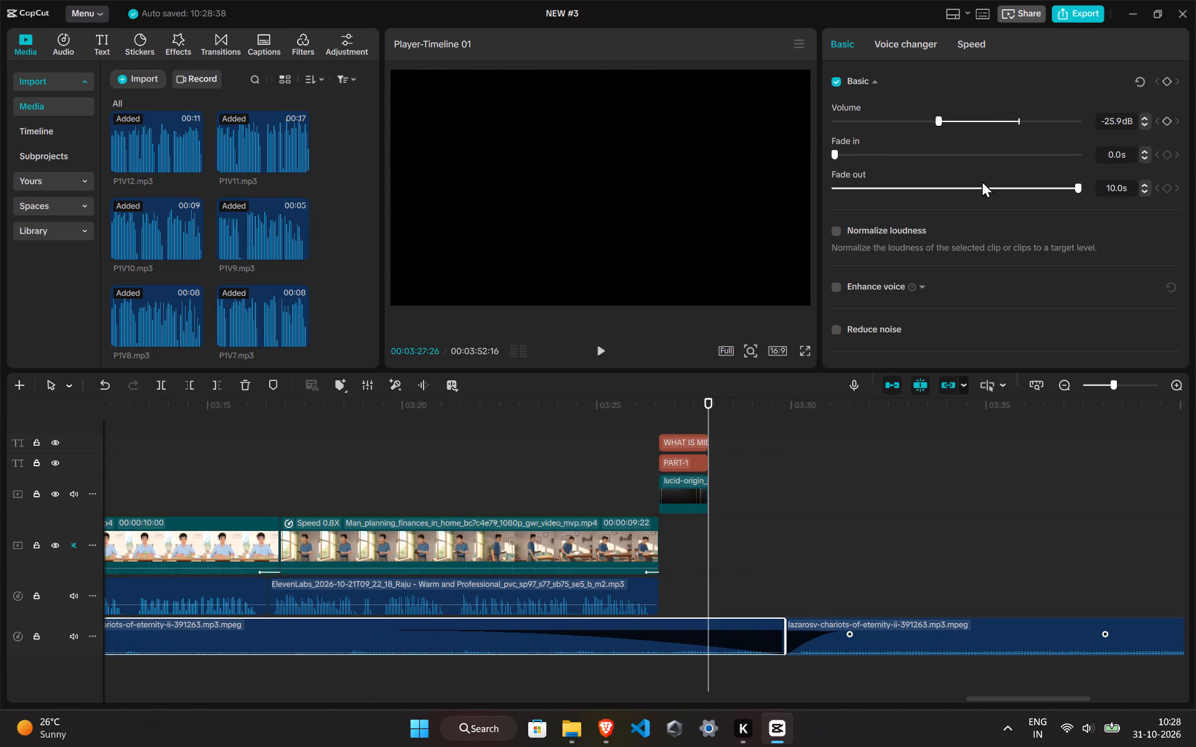
pyautogui.moveTo(1074, 189); pyautogui.dragTo(966, 196)
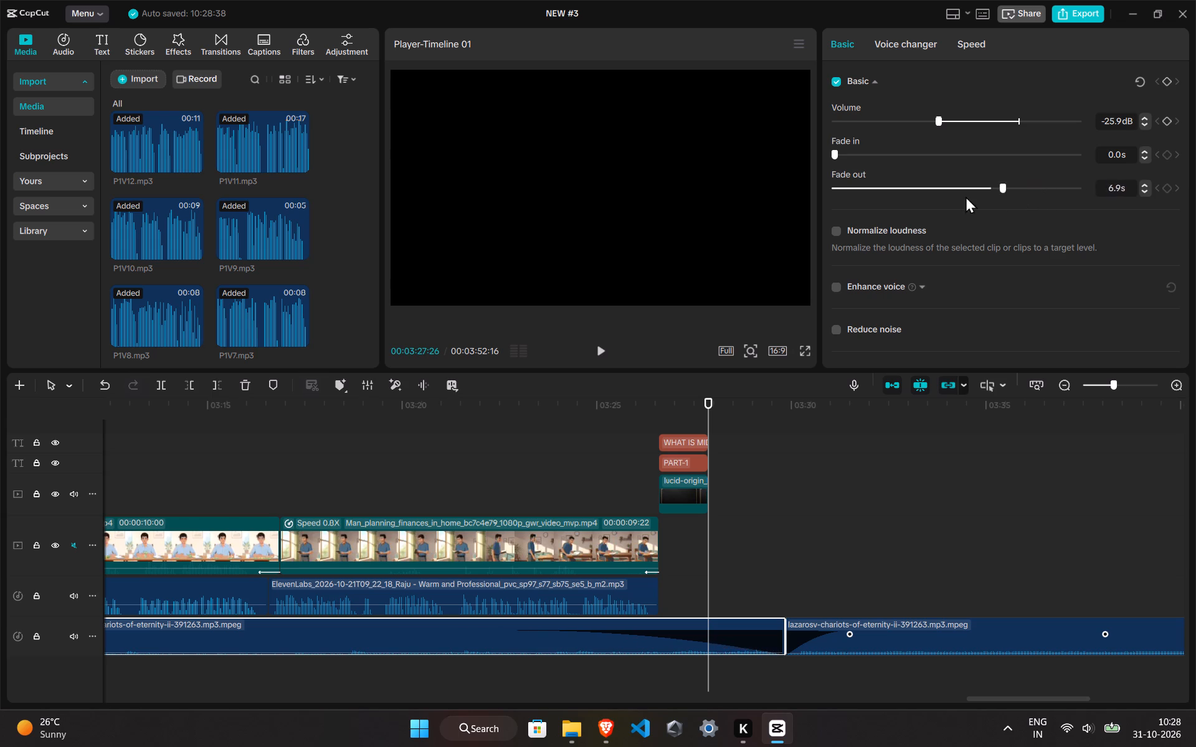
pyautogui.moveTo(966, 196); pyautogui.dragTo(1069, 232)
# Play back the last video clip through the pasted title card to check the adjusted music fade-out.
pyautogui.press('space')
pyautogui.click(452, 435)
pyautogui.press('space')
pyautogui.keyDown('ctrl'); pyautogui.scroll(-10, 506, 479); pyautogui.keyUp('ctrl')
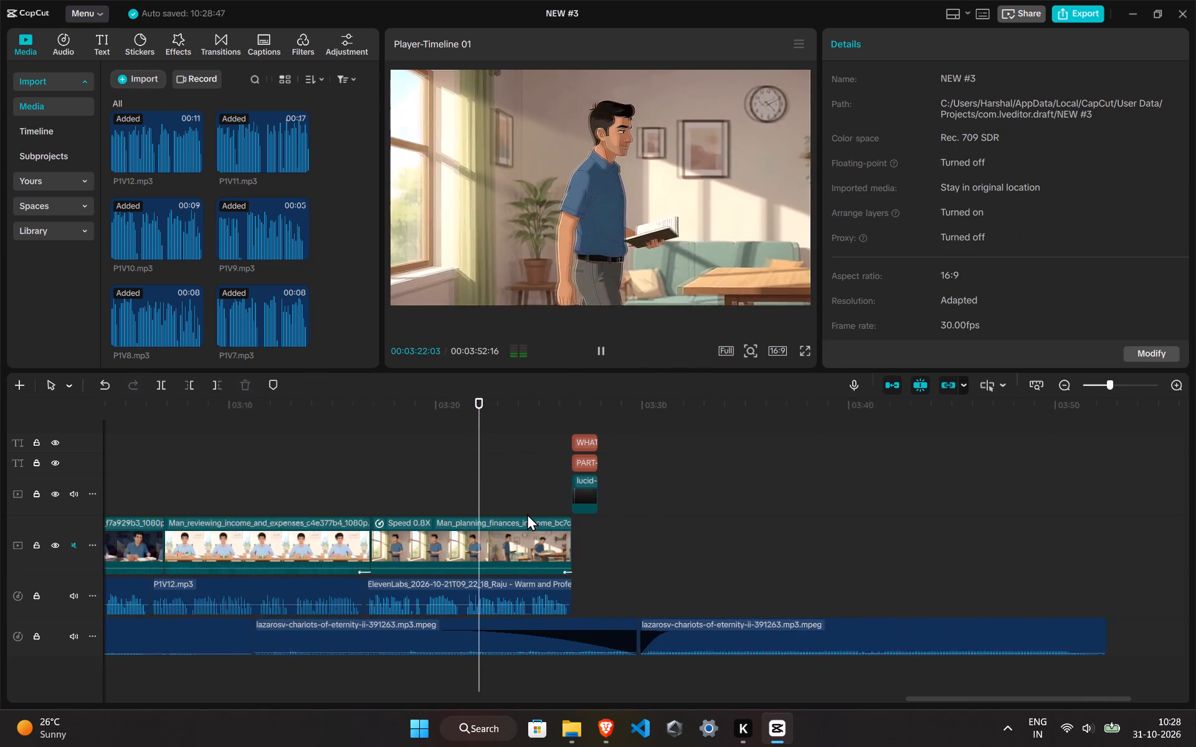
pyautogui.keyDown('ctrl'); pyautogui.scroll(-8, 527, 514); pyautogui.keyUp('ctrl')
pyautogui.keyDown('ctrl'); pyautogui.scroll(-4, 439, 537); pyautogui.keyUp('ctrl')
pyautogui.keyDown('ctrl'); pyautogui.scroll(9, 243, 505); pyautogui.keyUp('ctrl')
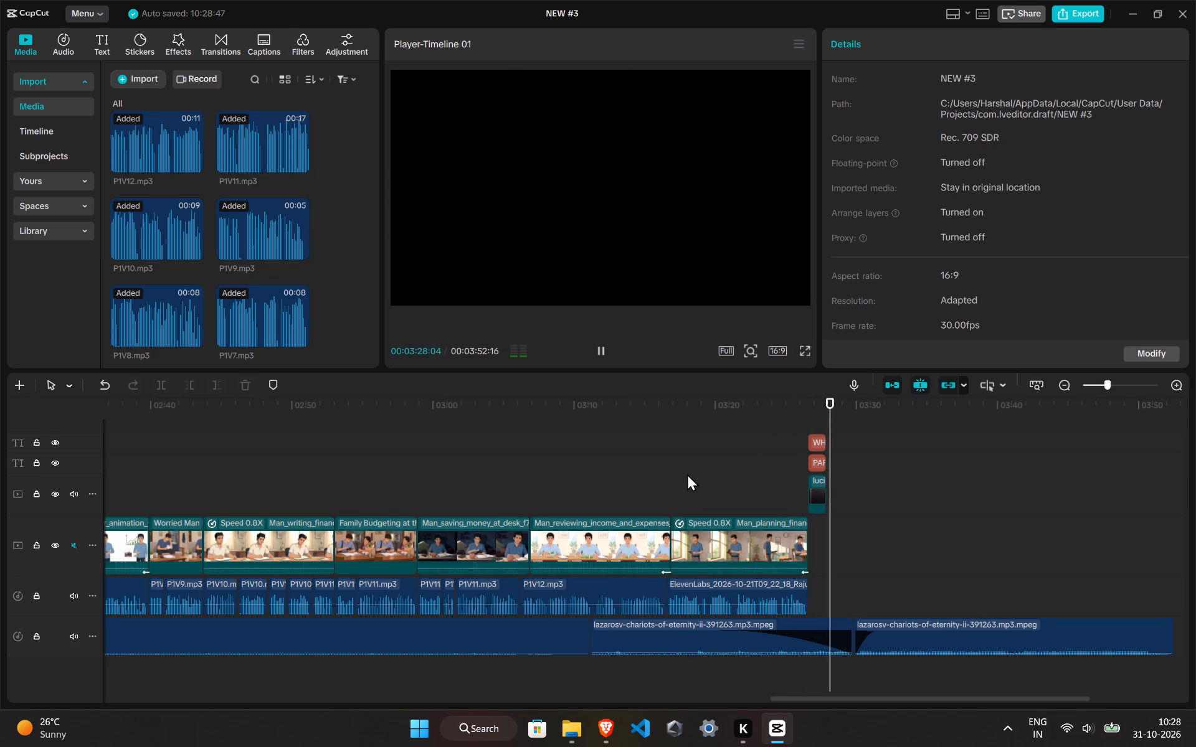
# Set a 2.5 s fade-out on the background music clip that ends where the original PART-1 title card starts, at 00:01:40:22.
pyautogui.click(691, 474)
pyautogui.moveTo(691, 474); pyautogui.dragTo(398, 557)
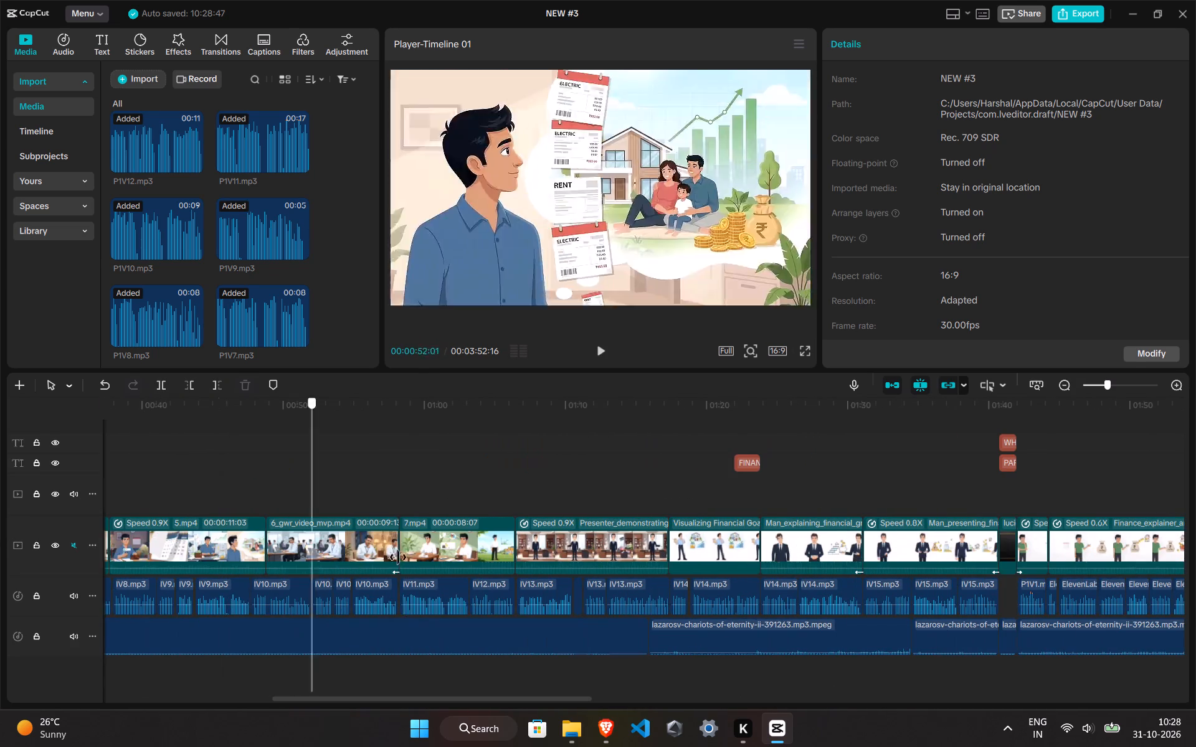
pyautogui.moveTo(398, 557); pyautogui.dragTo(999, 567)
pyautogui.click(996, 634)
pyautogui.keyDown('ctrl'); pyautogui.scroll(17, 996, 625); pyautogui.keyUp('ctrl')
pyautogui.scroll(3, 789, 654)
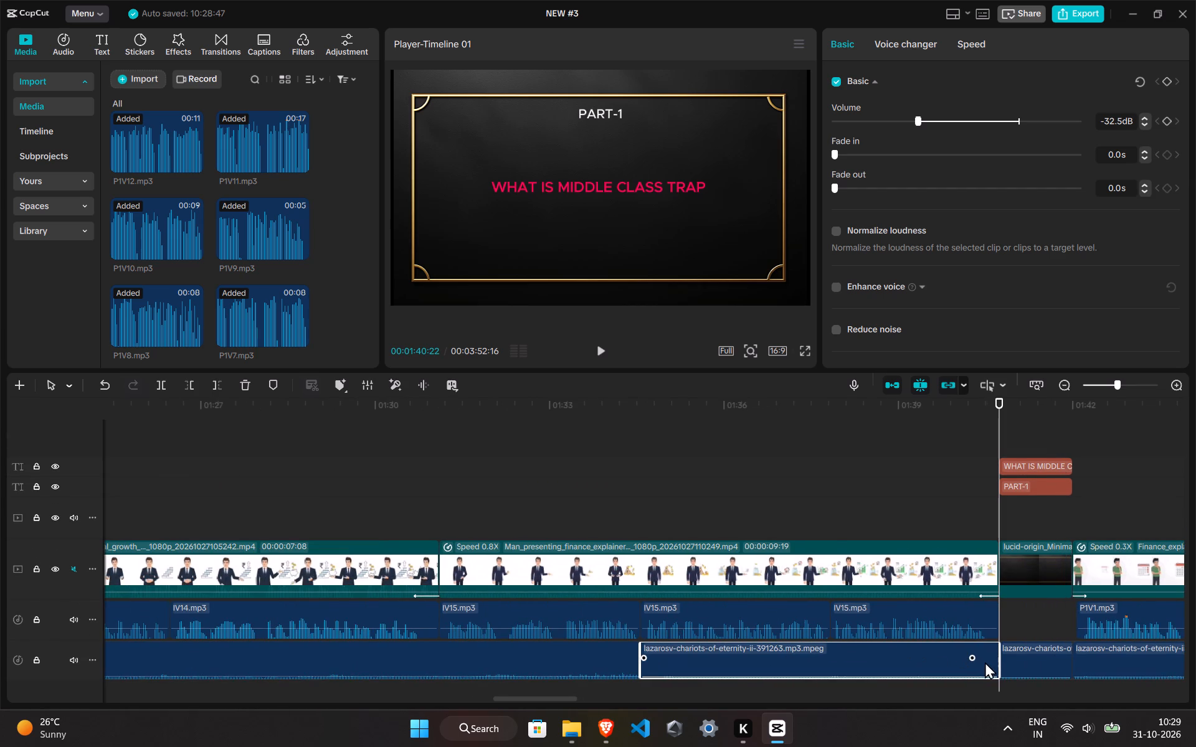
pyautogui.moveTo(972, 655); pyautogui.dragTo(893, 669)
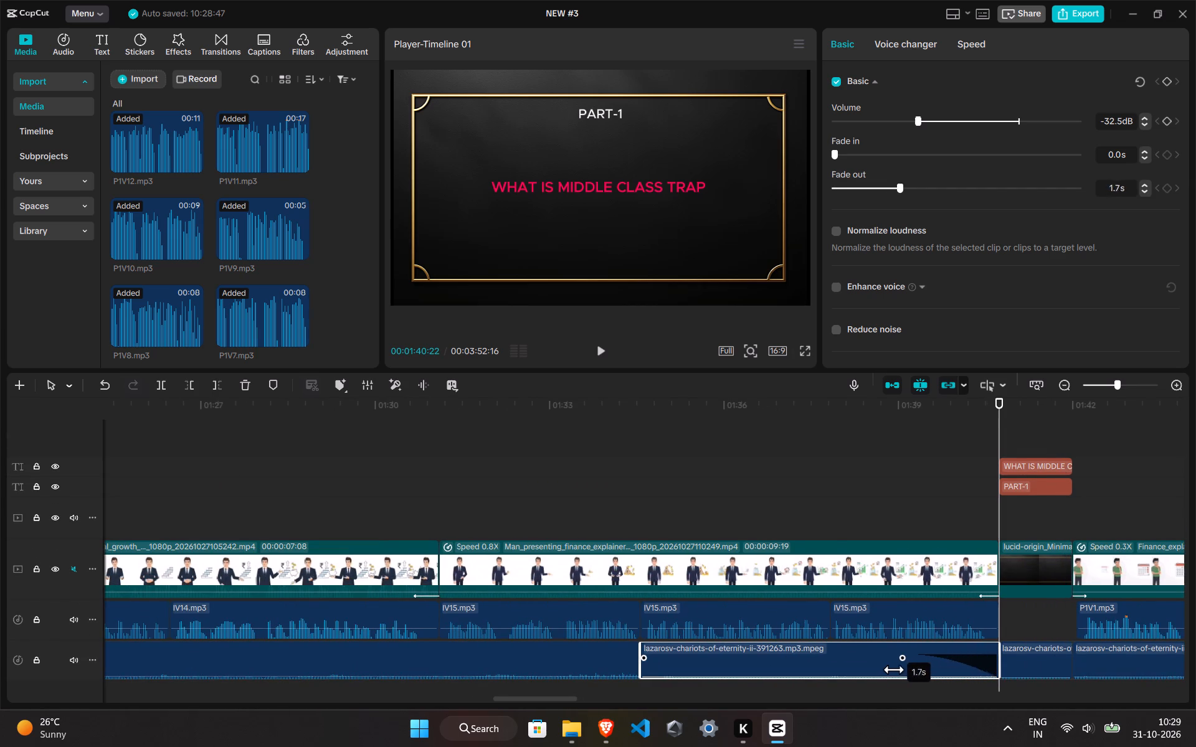
pyautogui.moveTo(893, 669); pyautogui.dragTo(852, 670)
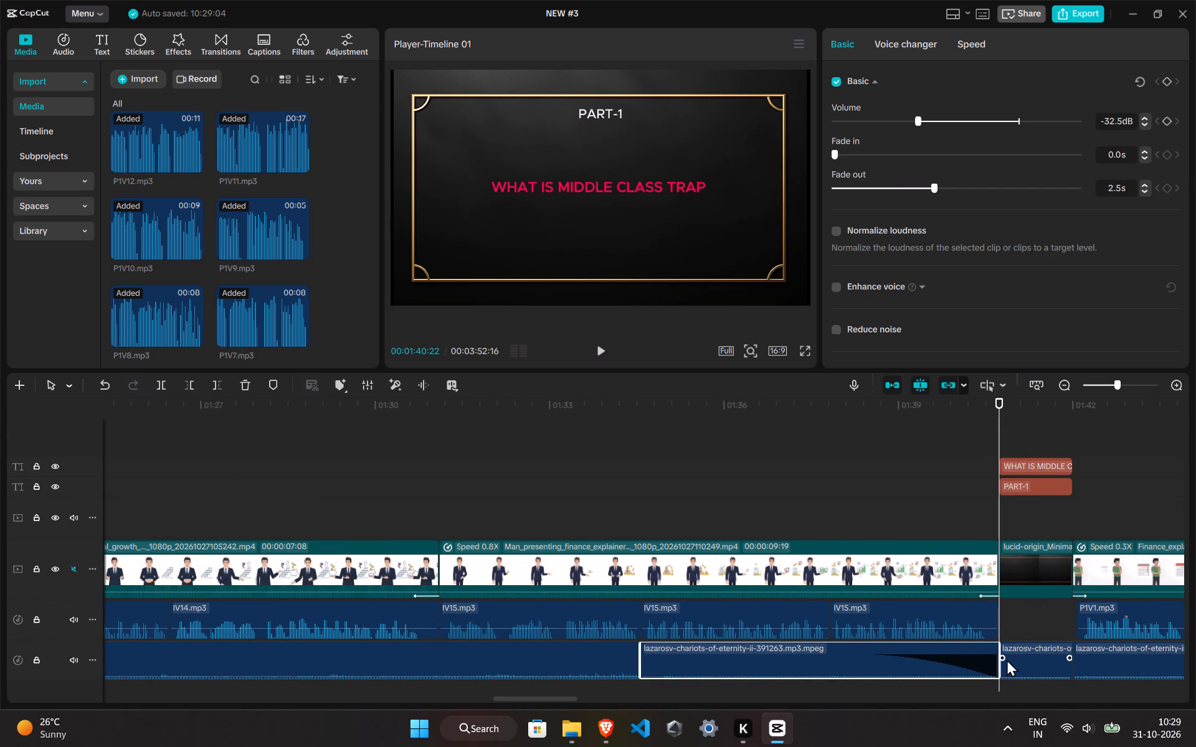
# Set a 1.3 s fade-in on the short music clip beneath the original PART-1 title card.
pyautogui.click(1002, 657)
pyautogui.click(1010, 659)
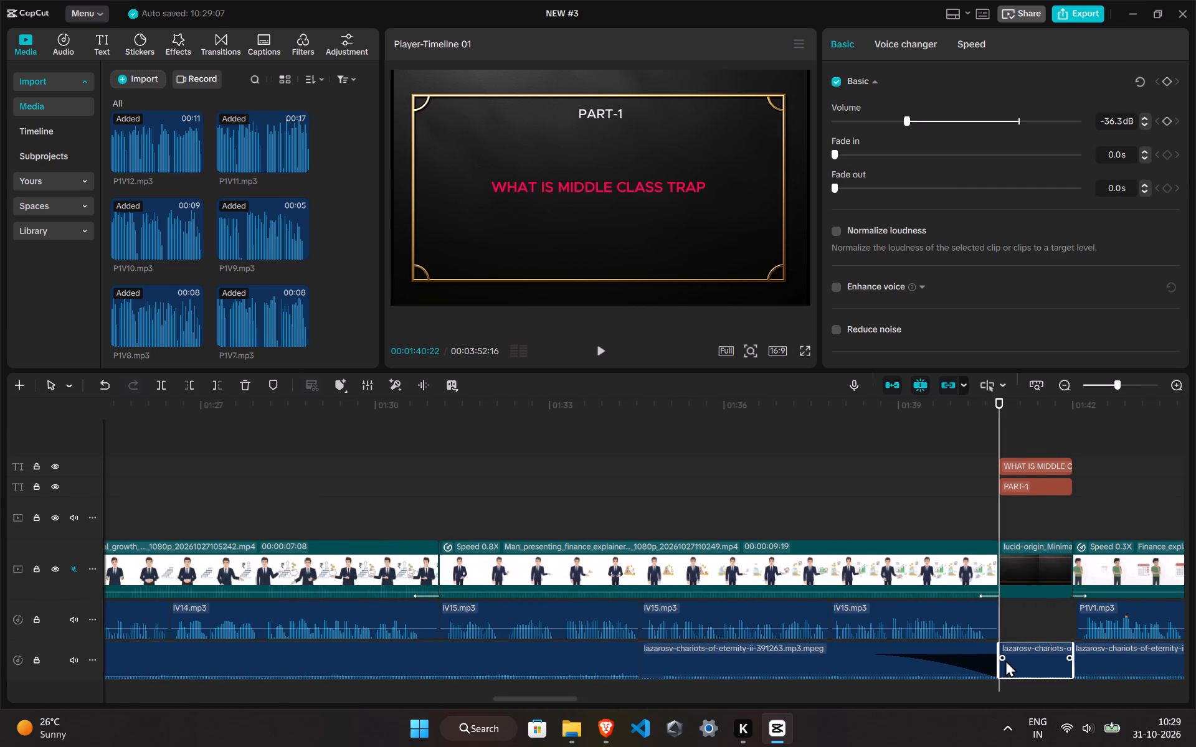
pyautogui.click(1004, 657)
pyautogui.moveTo(1004, 657); pyautogui.dragTo(1021, 657)
pyautogui.moveTo(1021, 657); pyautogui.dragTo(1101, 667)
pyautogui.moveTo(1062, 660); pyautogui.dragTo(1045, 655)
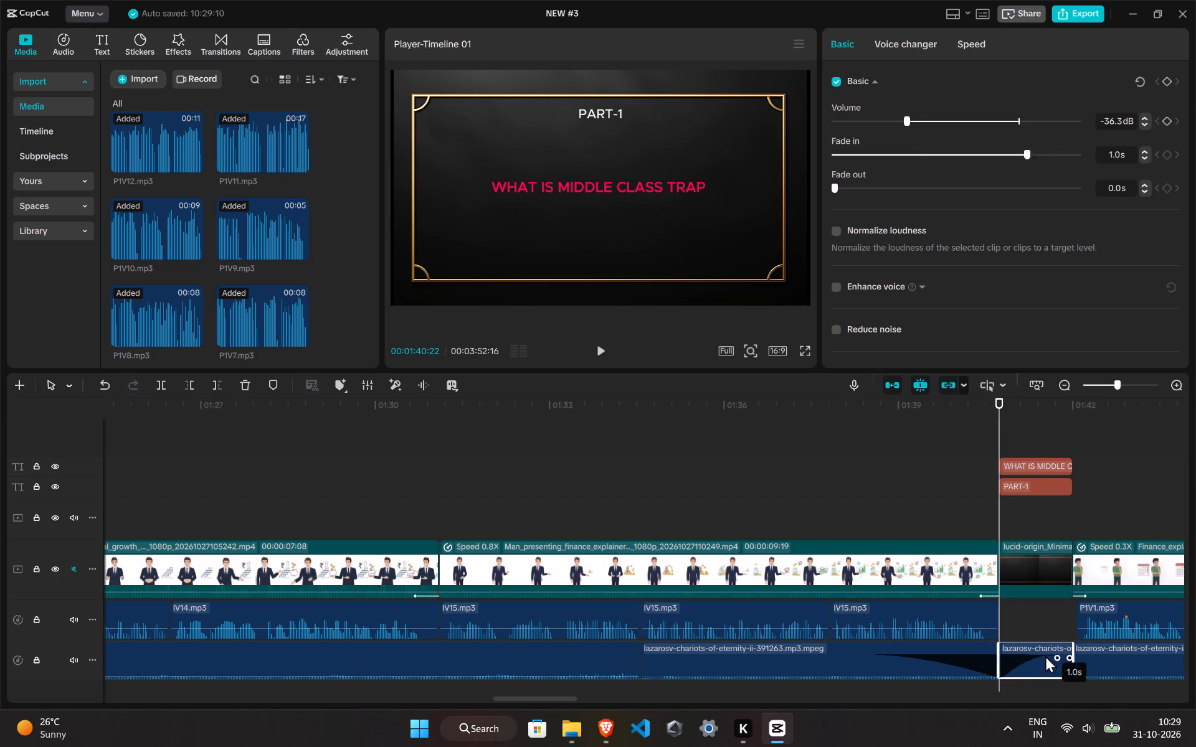
pyautogui.moveTo(1045, 655); pyautogui.dragTo(1111, 670)
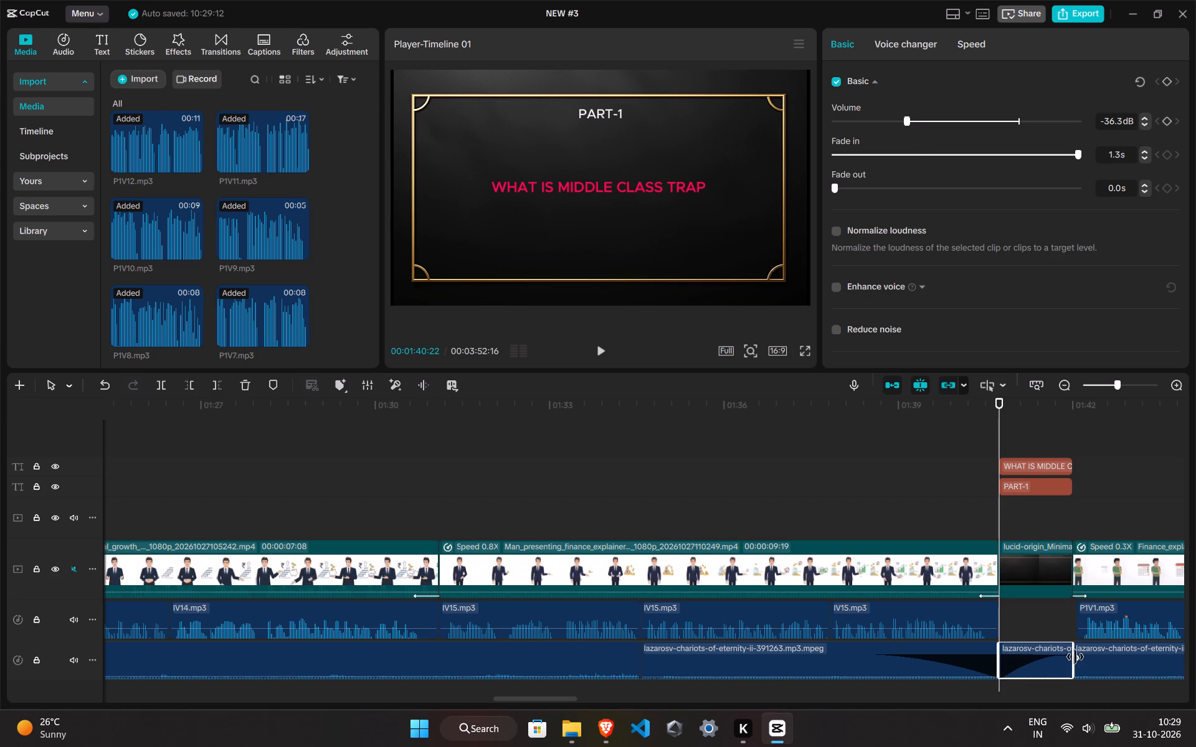
# Set a 1.2 s fade-out on the short music clip beneath the original PART-1 title card.
pyautogui.click(1078, 659)
pyautogui.moveTo(1075, 659); pyautogui.dragTo(1029, 654)
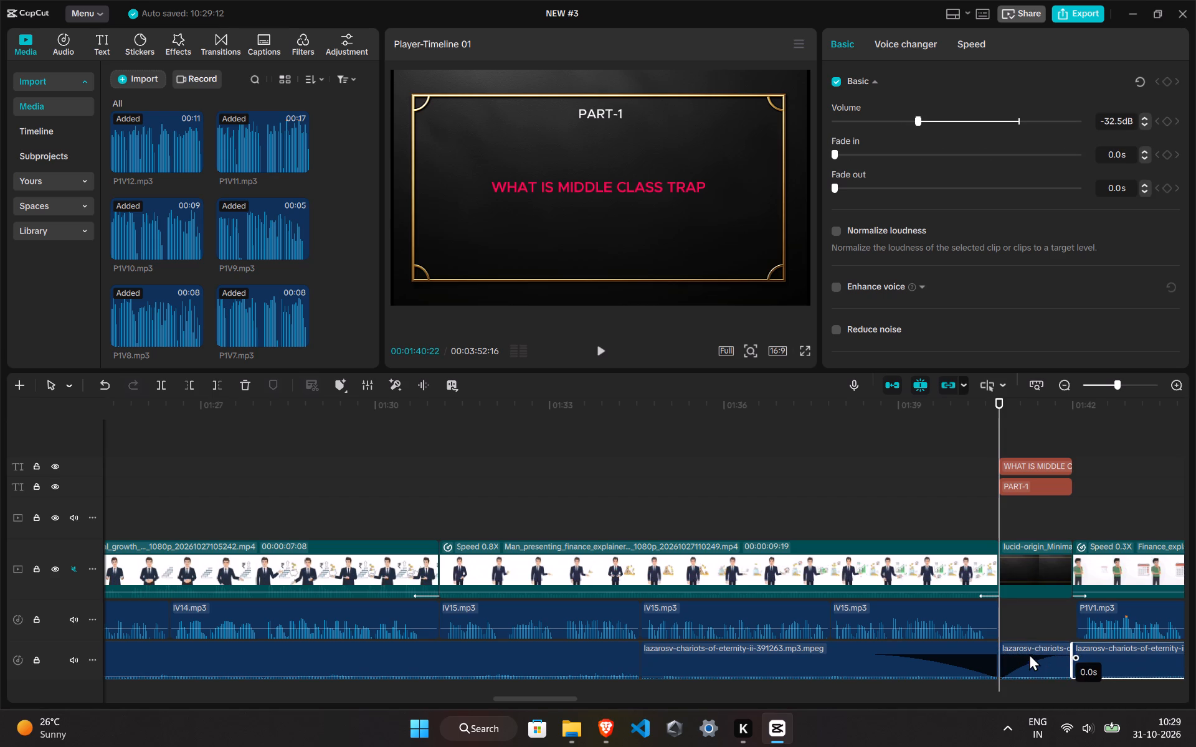
pyautogui.moveTo(1029, 654); pyautogui.dragTo(1023, 653)
pyautogui.keyDown('ctrl'); pyautogui.scroll(11, 1045, 661); pyautogui.keyUp('ctrl')
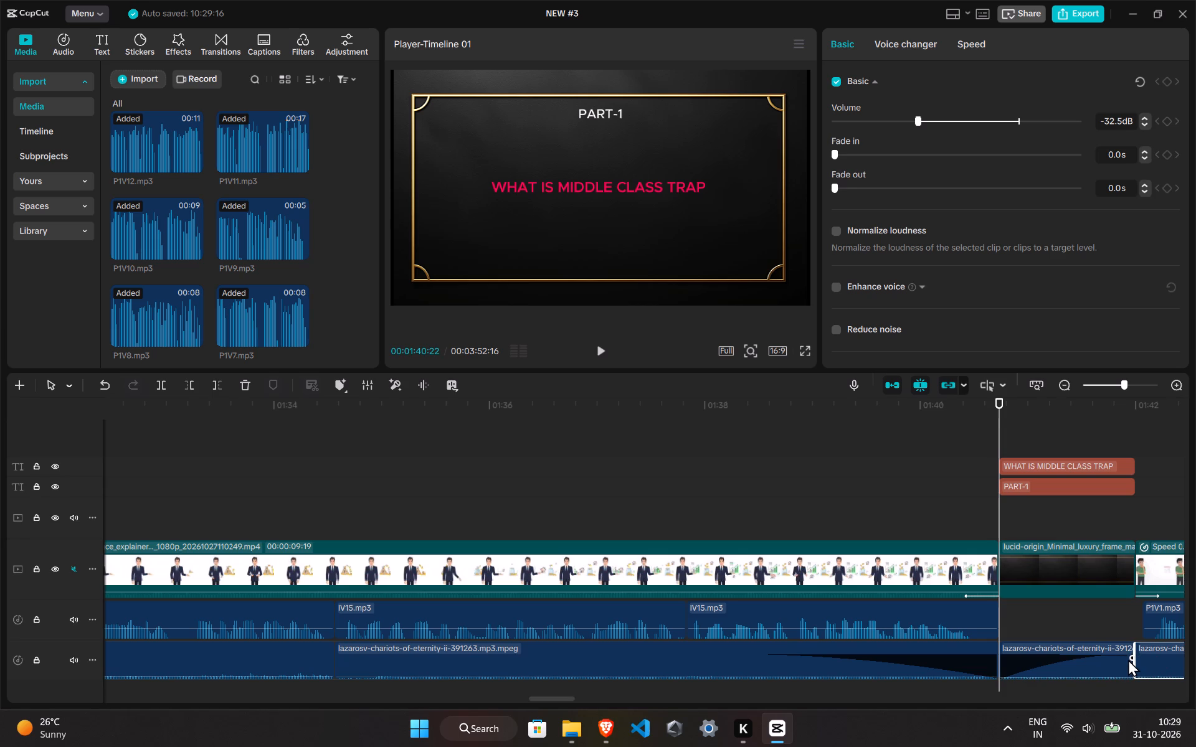
pyautogui.moveTo(1129, 659); pyautogui.dragTo(932, 641)
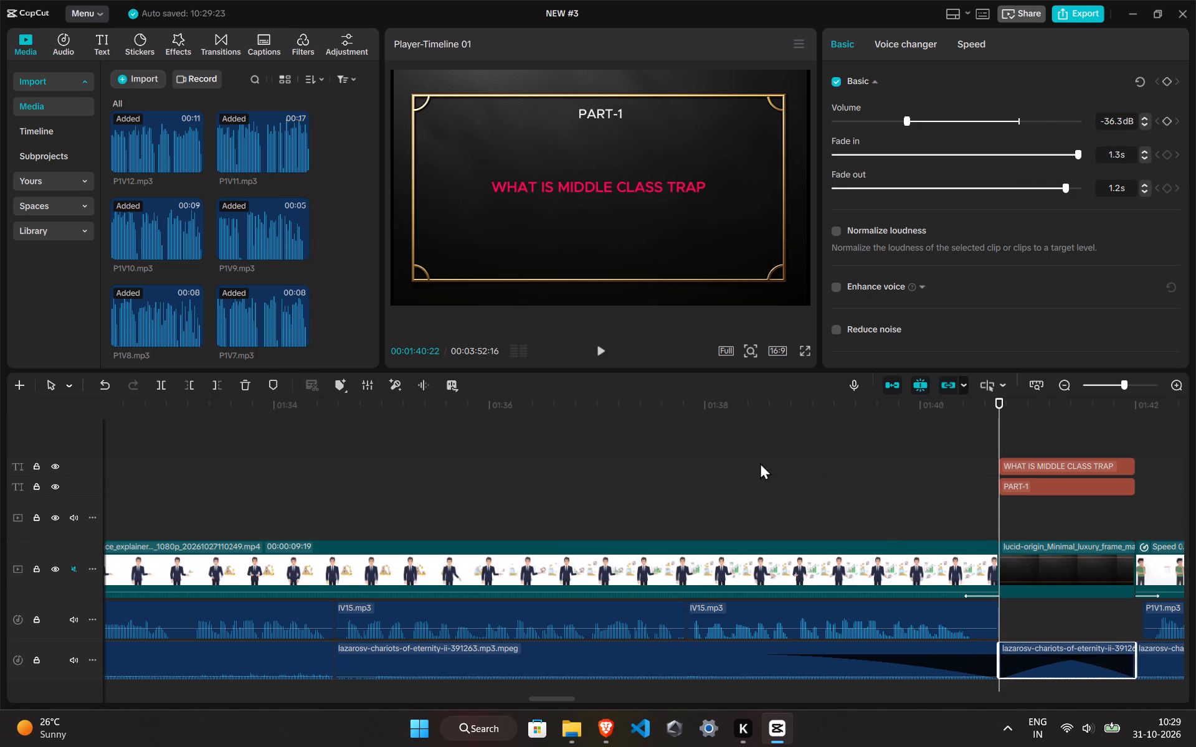
# Play back the end of the last presenter clip through the original PART-1 title card to check the music fades.
pyautogui.click(746, 461)
pyautogui.press('space')
pyautogui.press('space')
pyautogui.press('space')
pyautogui.keyDown('ctrl'); pyautogui.scroll(-4, 863, 682); pyautogui.keyUp('ctrl')
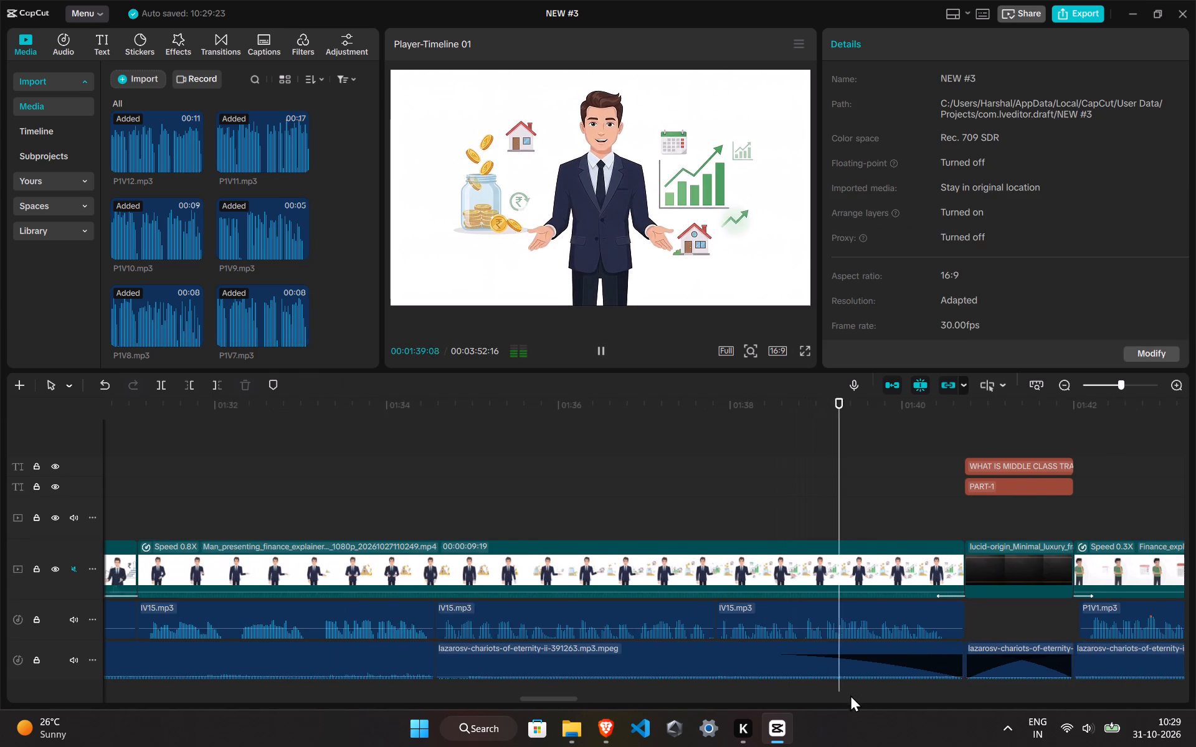
pyautogui.keyDown('ctrl'); pyautogui.scroll(-15, 850, 695); pyautogui.keyUp('ctrl')
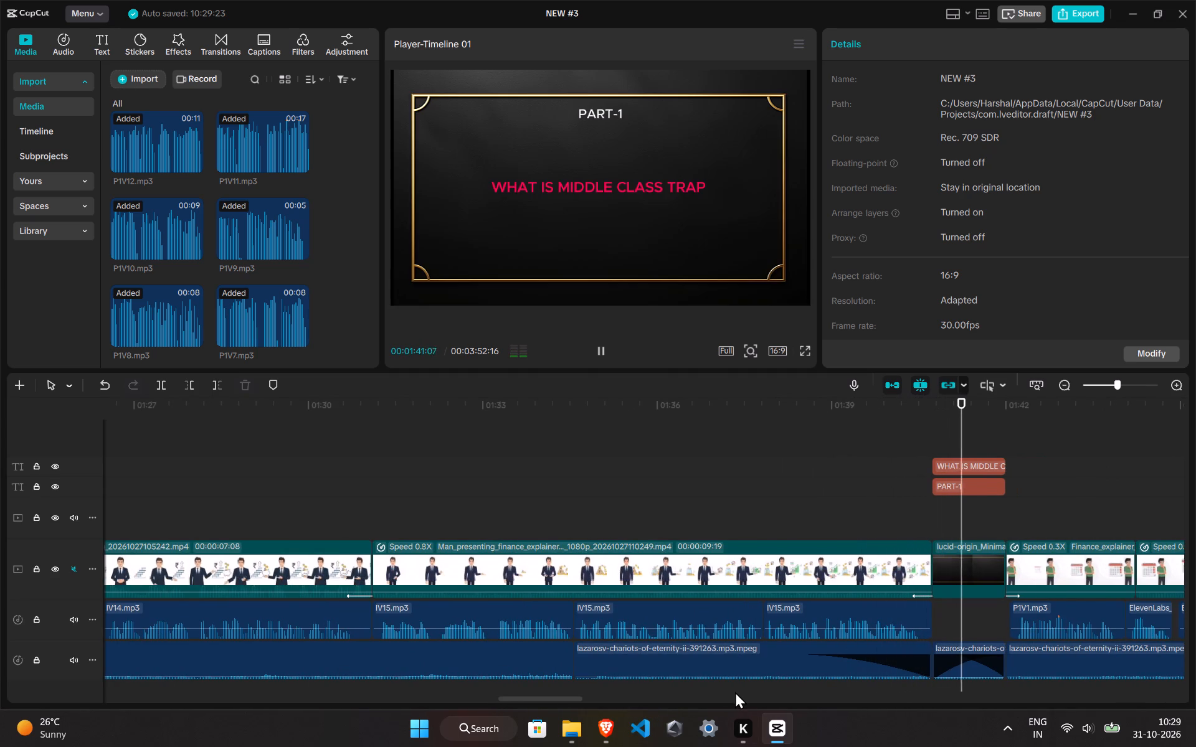
pyautogui.keyDown('ctrl'); pyautogui.scroll(-7, 735, 692); pyautogui.keyUp('ctrl')
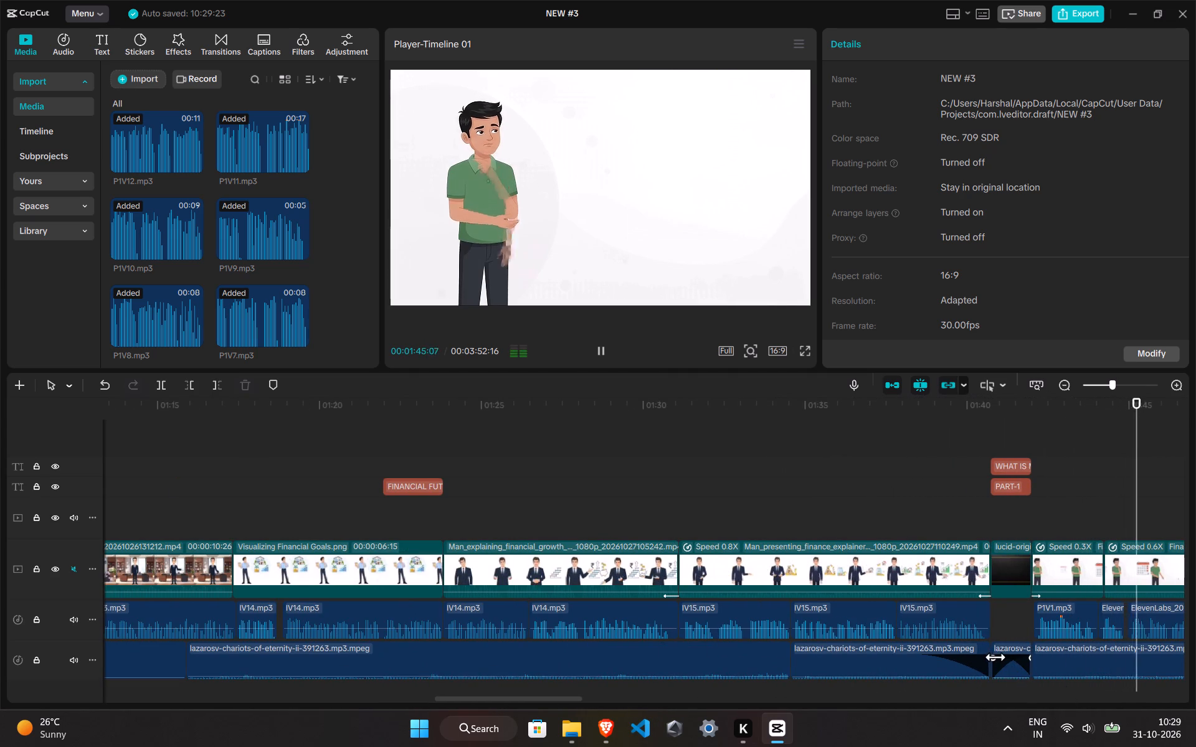
# Set a 1.3 s fade-out on the short music clip beneath the original PART-1 title card.
pyautogui.moveTo(995, 657); pyautogui.dragTo(942, 655)
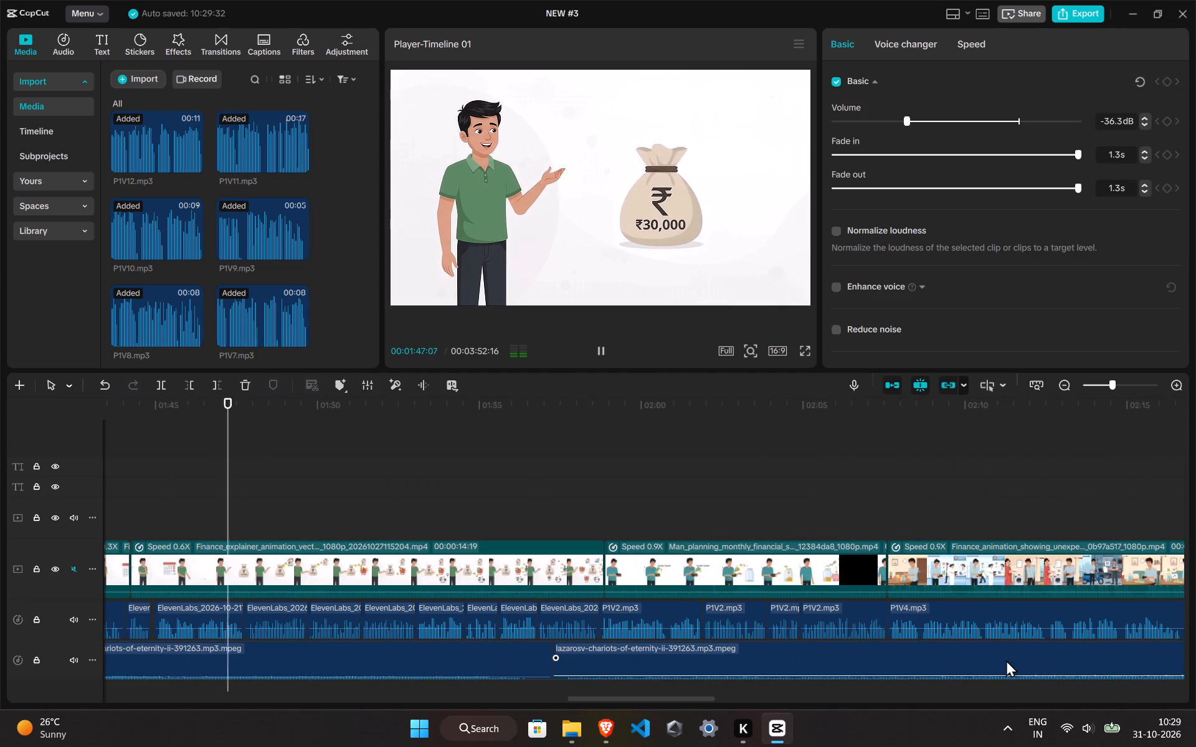
# Play back the presenter section leading up to the original PART-1 title card to check the background music.
pyautogui.keyDown('ctrl'); pyautogui.scroll(-3, 605, 687); pyautogui.keyUp('ctrl')
pyautogui.keyDown('ctrl'); pyautogui.scroll(1, 605, 687); pyautogui.keyUp('ctrl')
pyautogui.keyDown('ctrl'); pyautogui.scroll(-18, 605, 687); pyautogui.keyUp('ctrl')
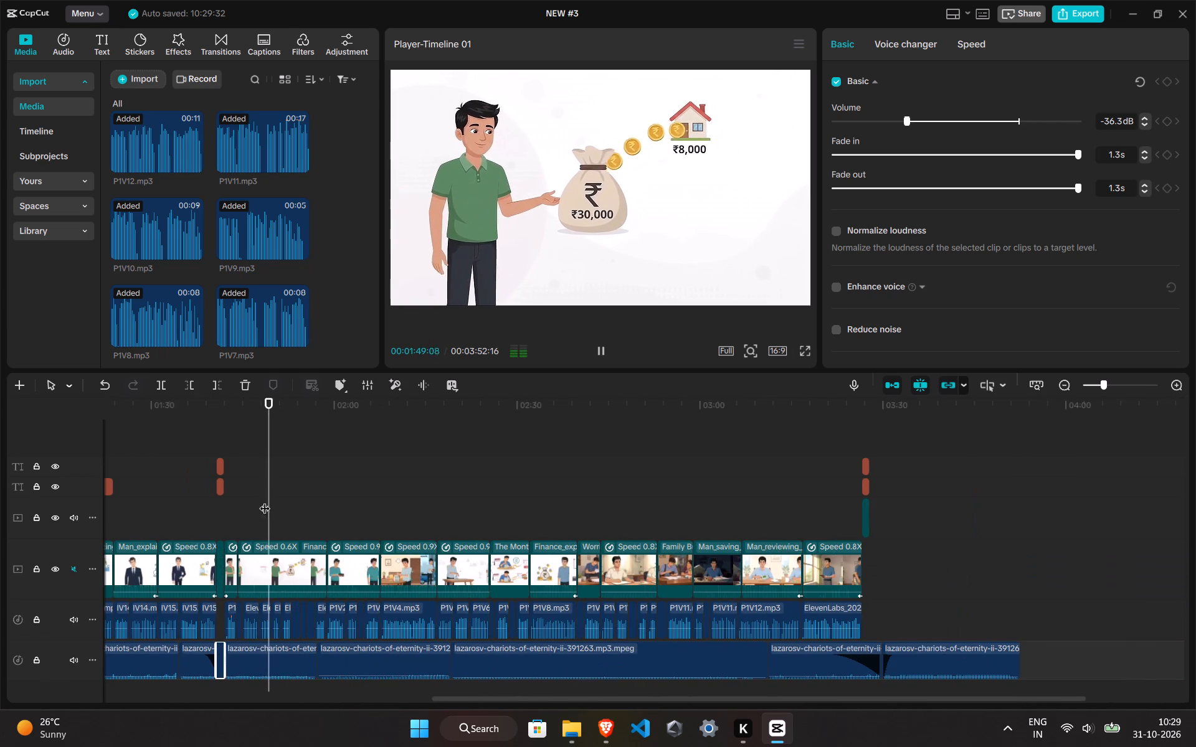
pyautogui.click(124, 436)
pyautogui.press('space')
pyautogui.press('space')
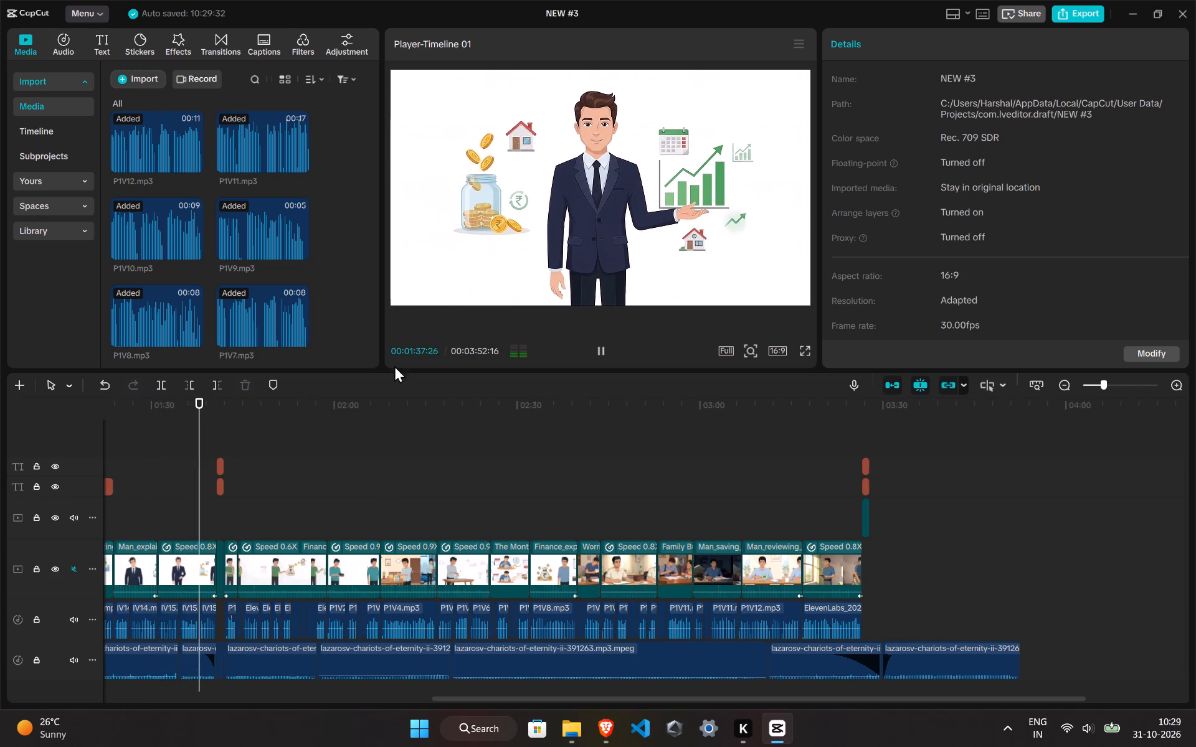
# Skim the middle of the video and play back its final clip through the pasted title card to check the background music.
pyautogui.doubleClick(528, 459)
pyautogui.moveTo(528, 459); pyautogui.dragTo(495, 456)
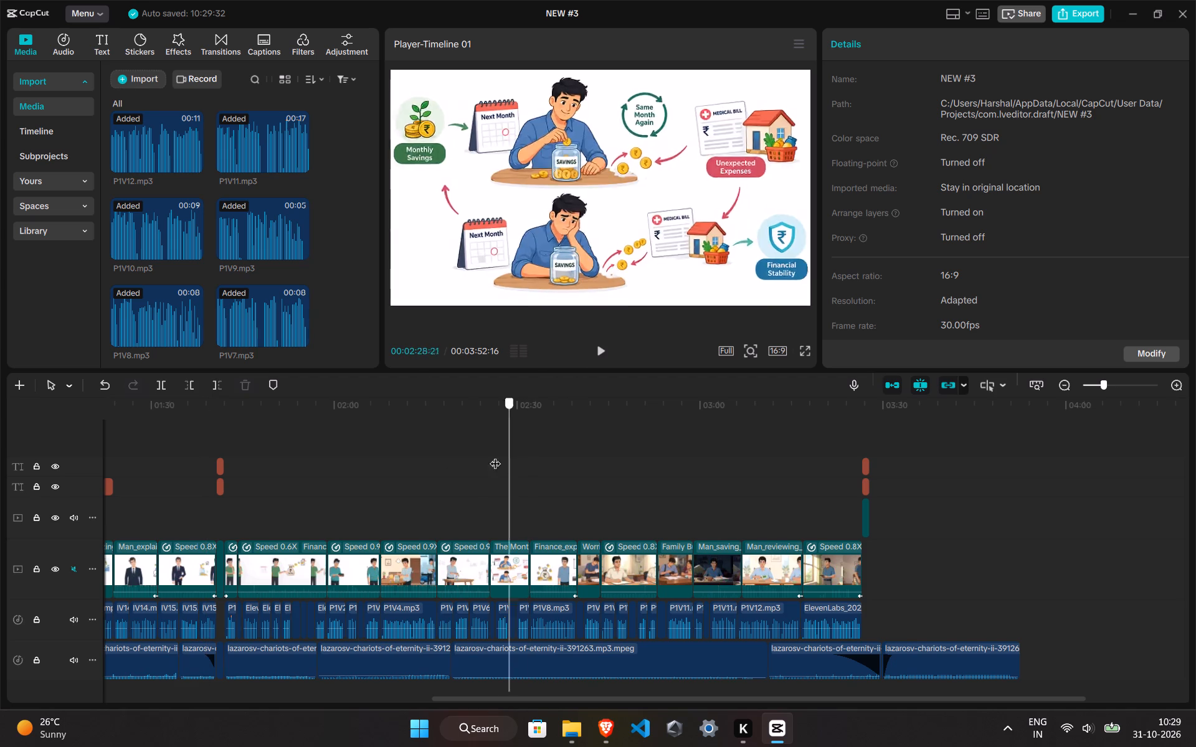
pyautogui.moveTo(495, 456); pyautogui.dragTo(384, 448)
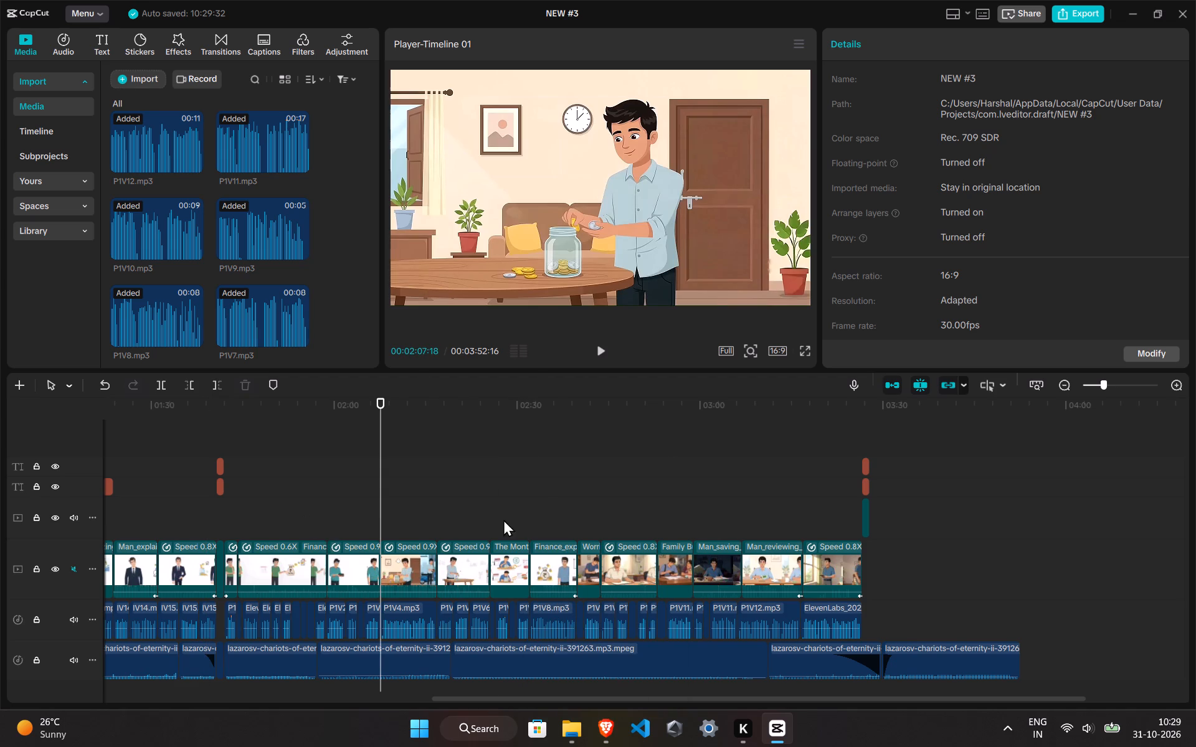
pyautogui.click(810, 448)
pyautogui.click(607, 352)
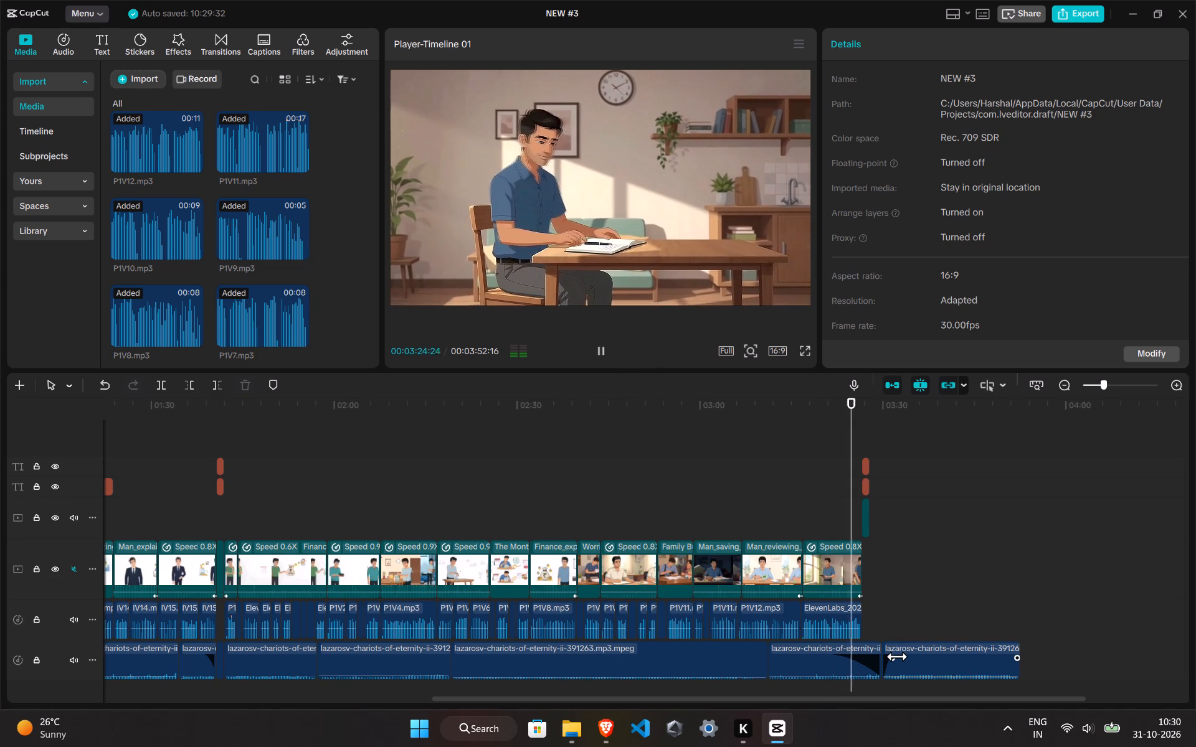
# Set a 1.2 s fade-in on the last background music clip, after the pasted title card.
pyautogui.moveTo(896, 656); pyautogui.dragTo(903, 657)
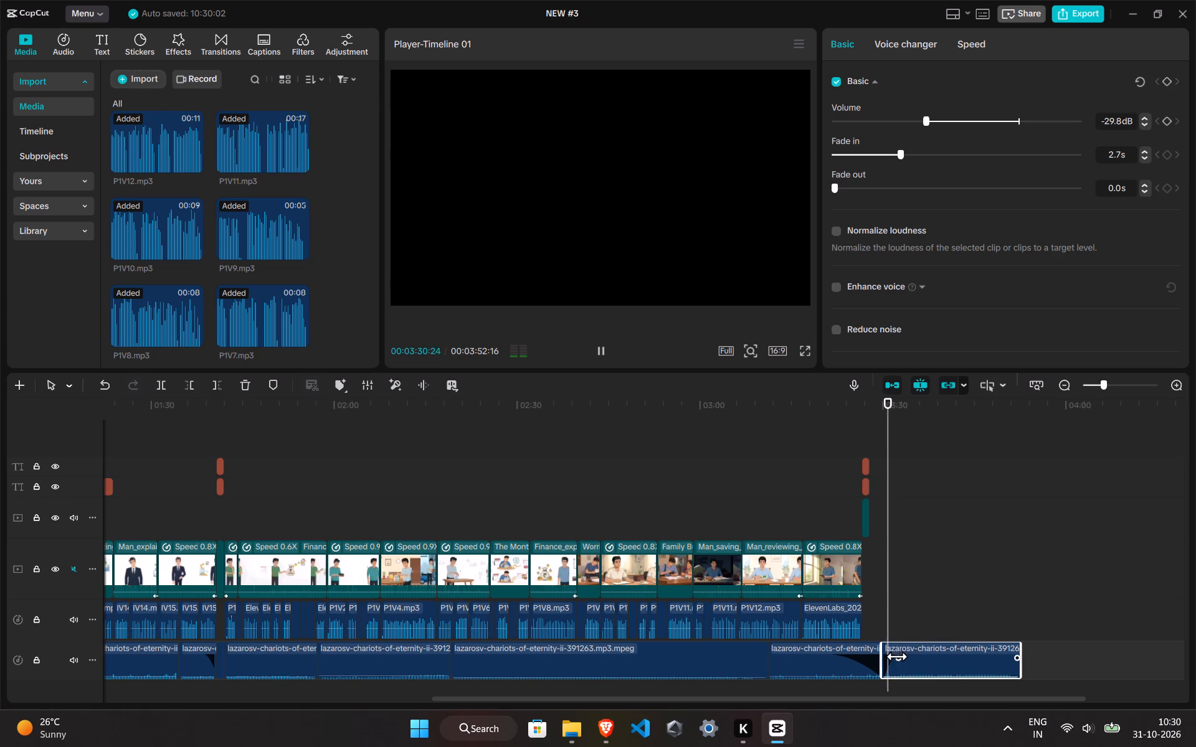
pyautogui.moveTo(896, 660); pyautogui.dragTo(886, 662)
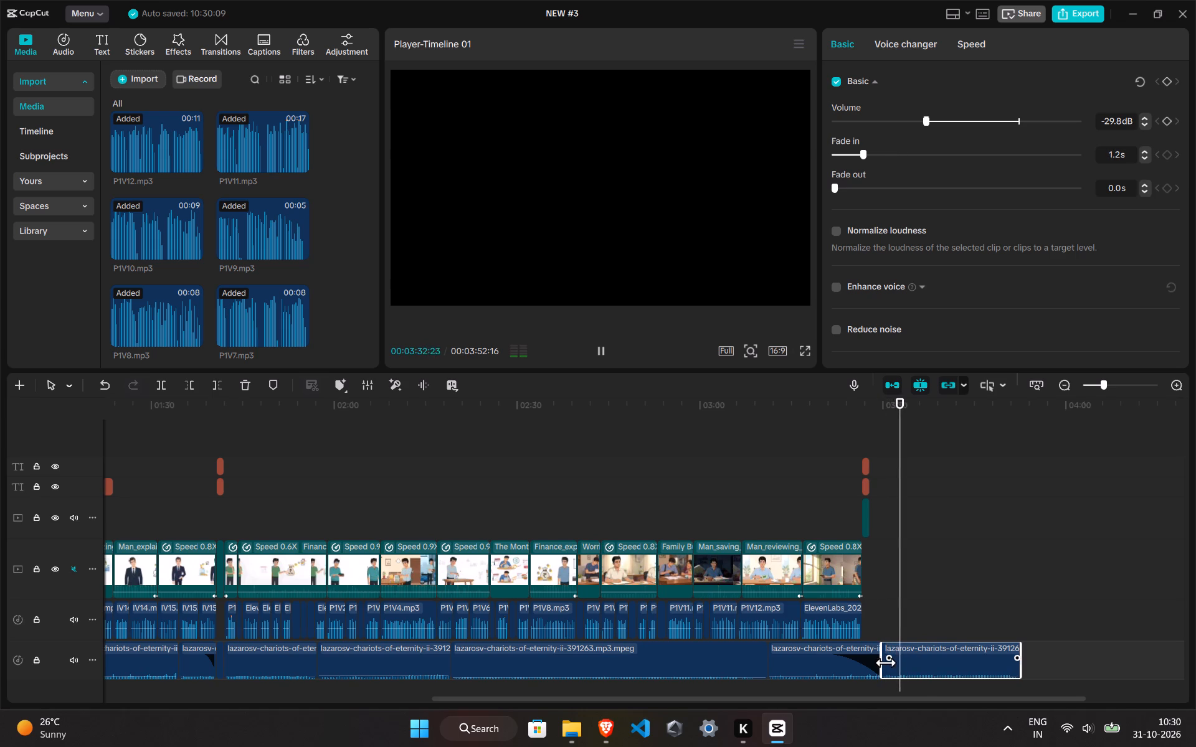
# Set the volume of the background music clip that fades out under the pasted title card to -27.3 dB.
pyautogui.click(848, 665)
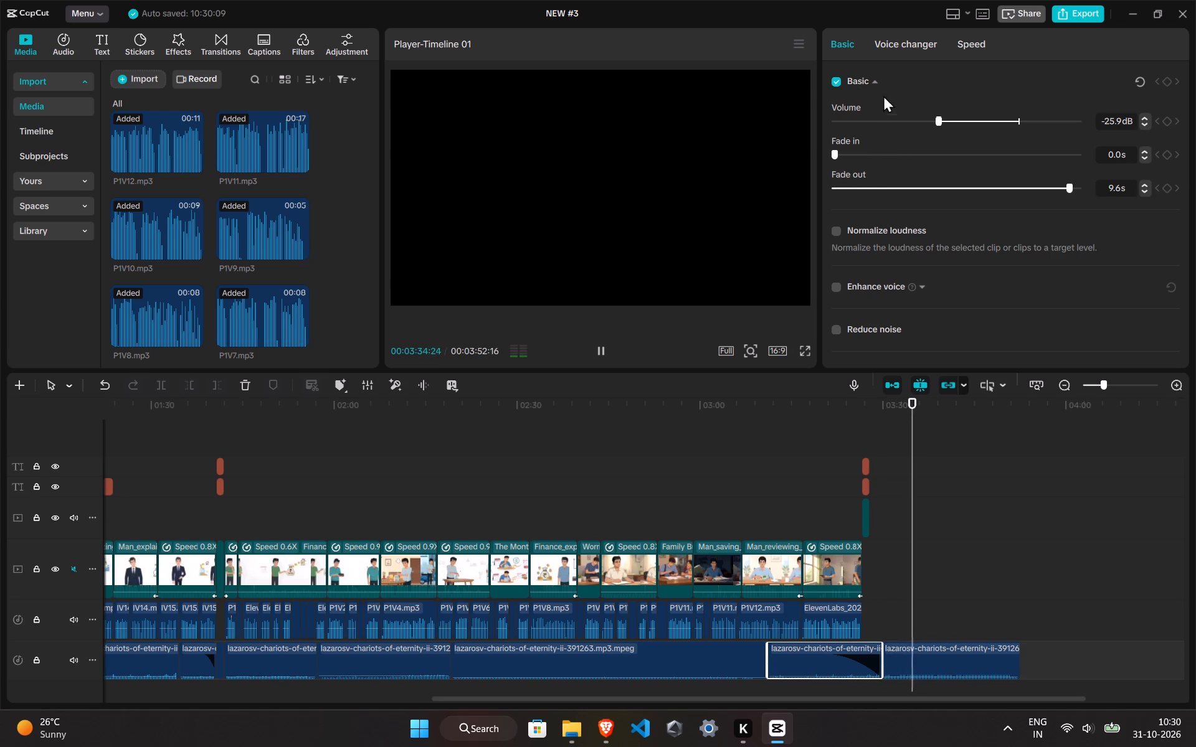
pyautogui.click(931, 120)
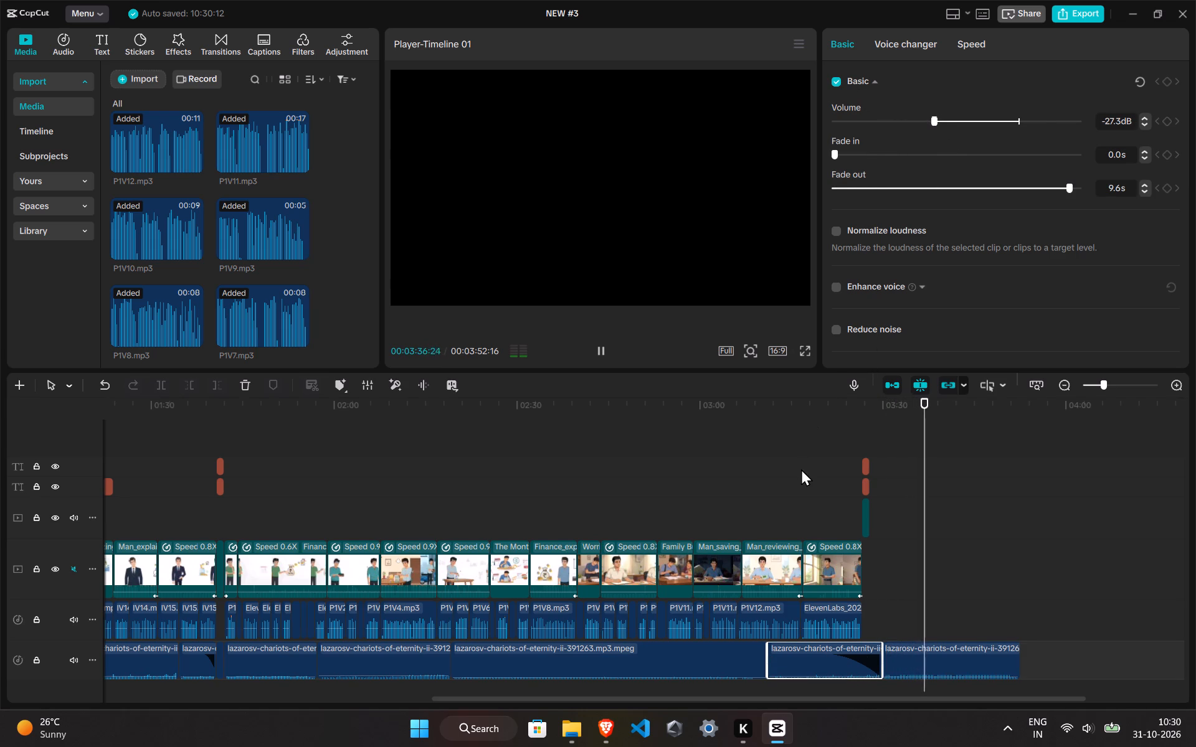
# Play back the final clip and the pasted title card to check the music volume and the transition.
pyautogui.click(801, 469)
pyautogui.press('space')
pyautogui.keyDown('ctrl'); pyautogui.scroll(-5, 776, 529); pyautogui.keyUp('ctrl')
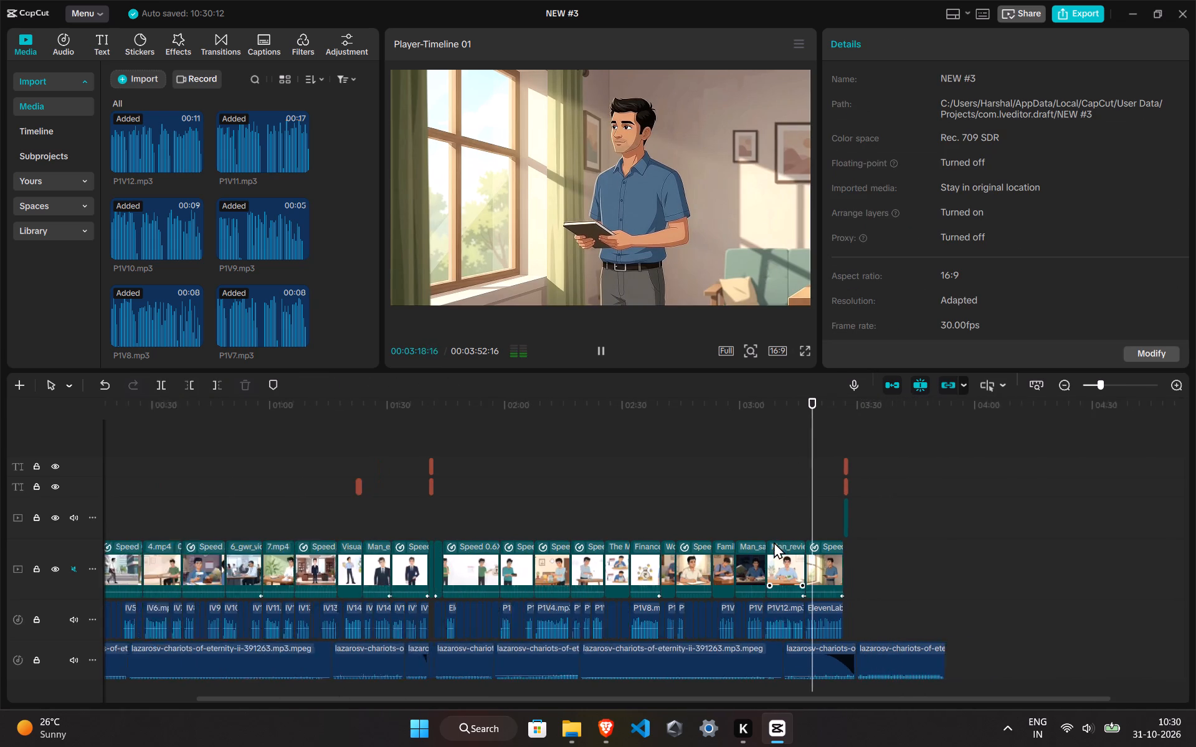
pyautogui.moveTo(870, 702); pyautogui.dragTo(871, 703)
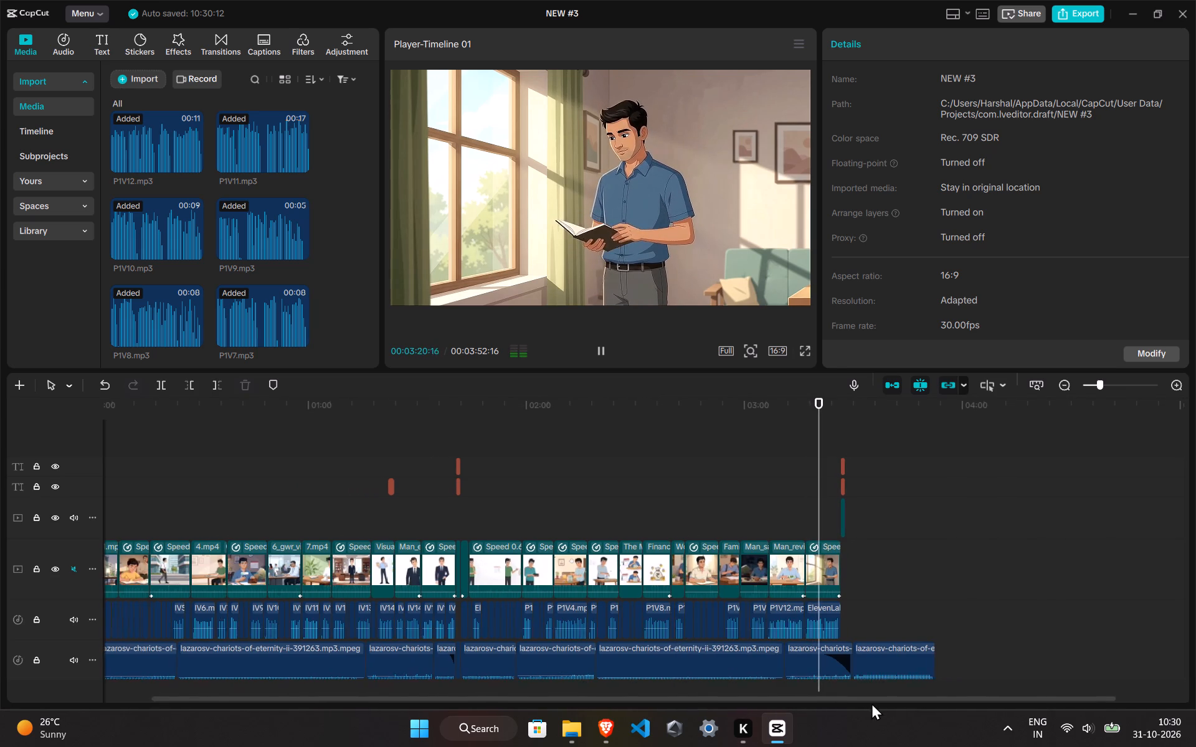
pyautogui.moveTo(871, 703); pyautogui.dragTo(953, 707)
pyautogui.click(772, 515)
pyautogui.keyDown('ctrl'); pyautogui.scroll(3, 766, 532); pyautogui.keyUp('ctrl')
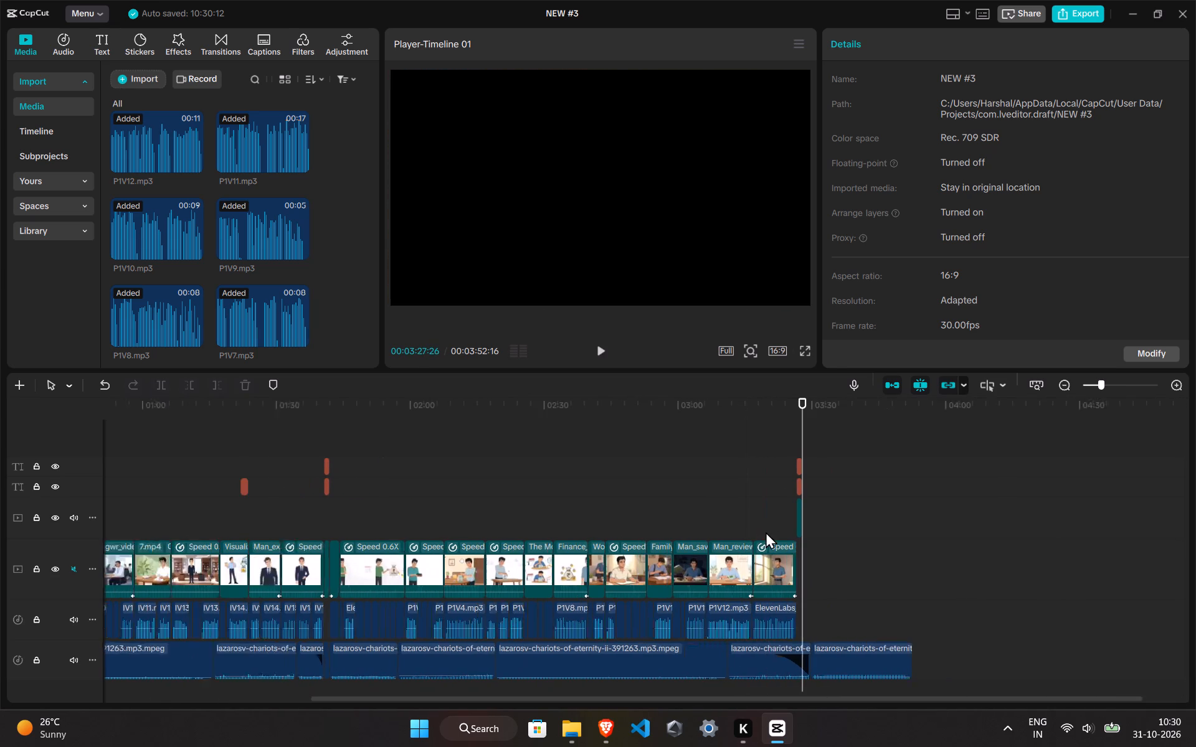
pyautogui.keyDown('ctrl'); pyautogui.scroll(20, 766, 532); pyautogui.keyUp('ctrl')
pyautogui.keyDown('ctrl'); pyautogui.scroll(13, 766, 532); pyautogui.keyUp('ctrl')
pyautogui.keyDown('ctrl'); pyautogui.click(686, 473); pyautogui.keyUp('ctrl')
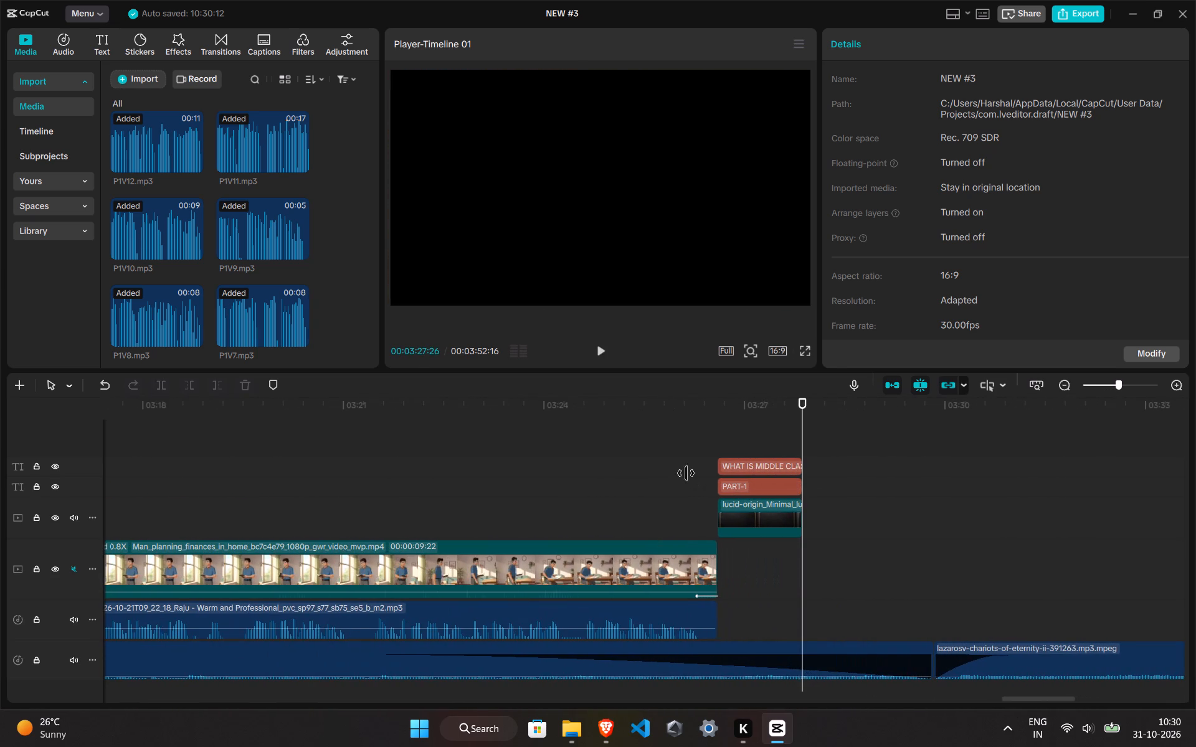
pyautogui.press('space')
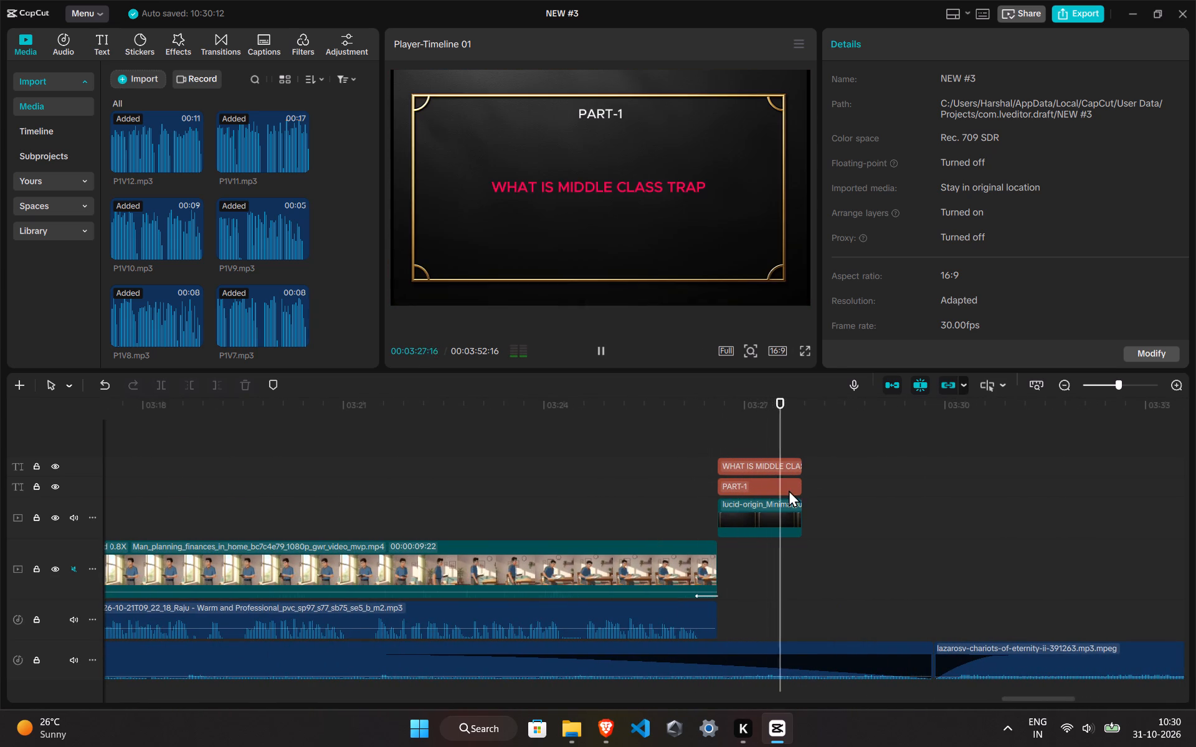
# Change the pasted title card's part label to "PART-2".
pyautogui.click(698, 456)
pyautogui.click(711, 456)
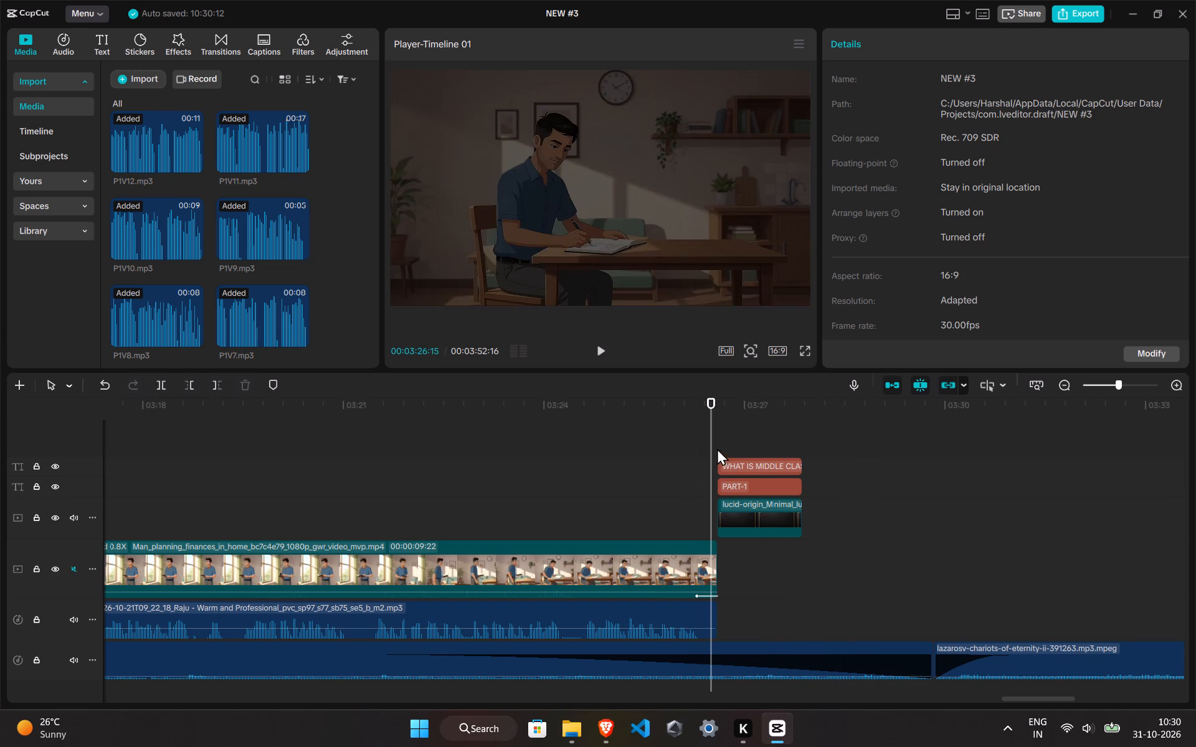
pyautogui.click(717, 448)
pyautogui.click(766, 479)
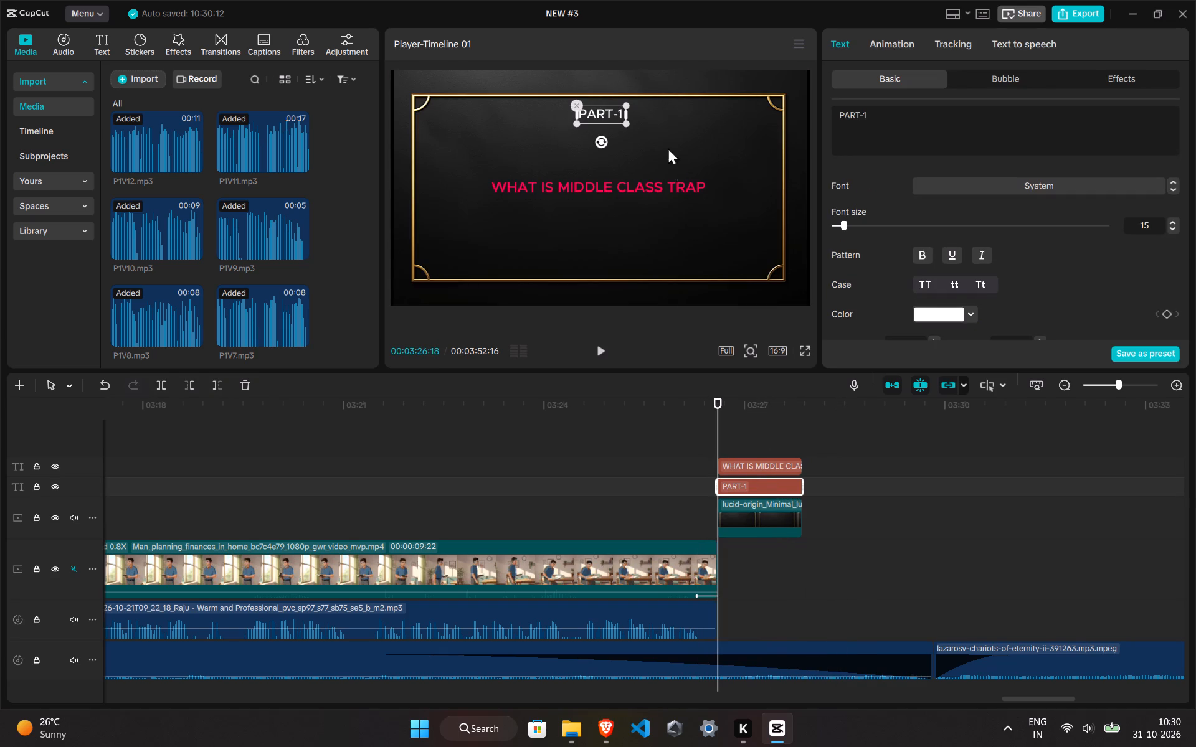
pyautogui.click(902, 113)
pyautogui.press('BackSpace')
pyautogui.press('2')
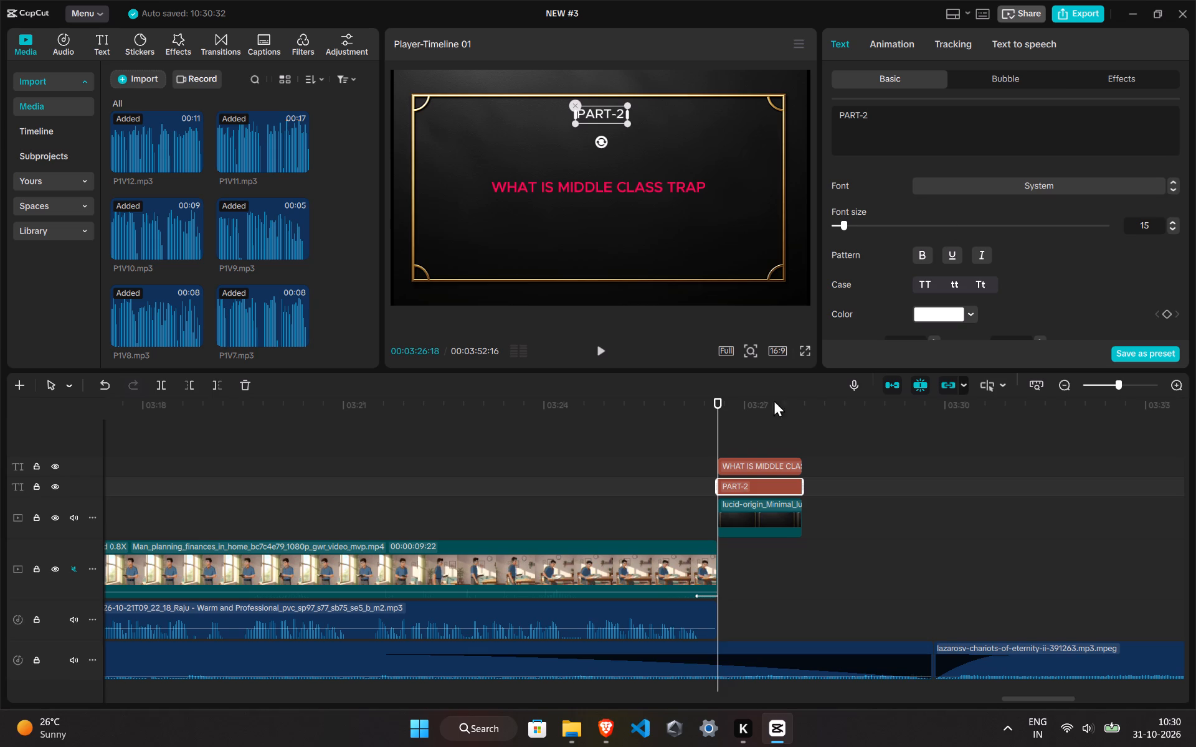
# Clear the text "WHAT IS MIDDLE CLASS TRAP" from the pasted title card's heading.
pyautogui.click(773, 462)
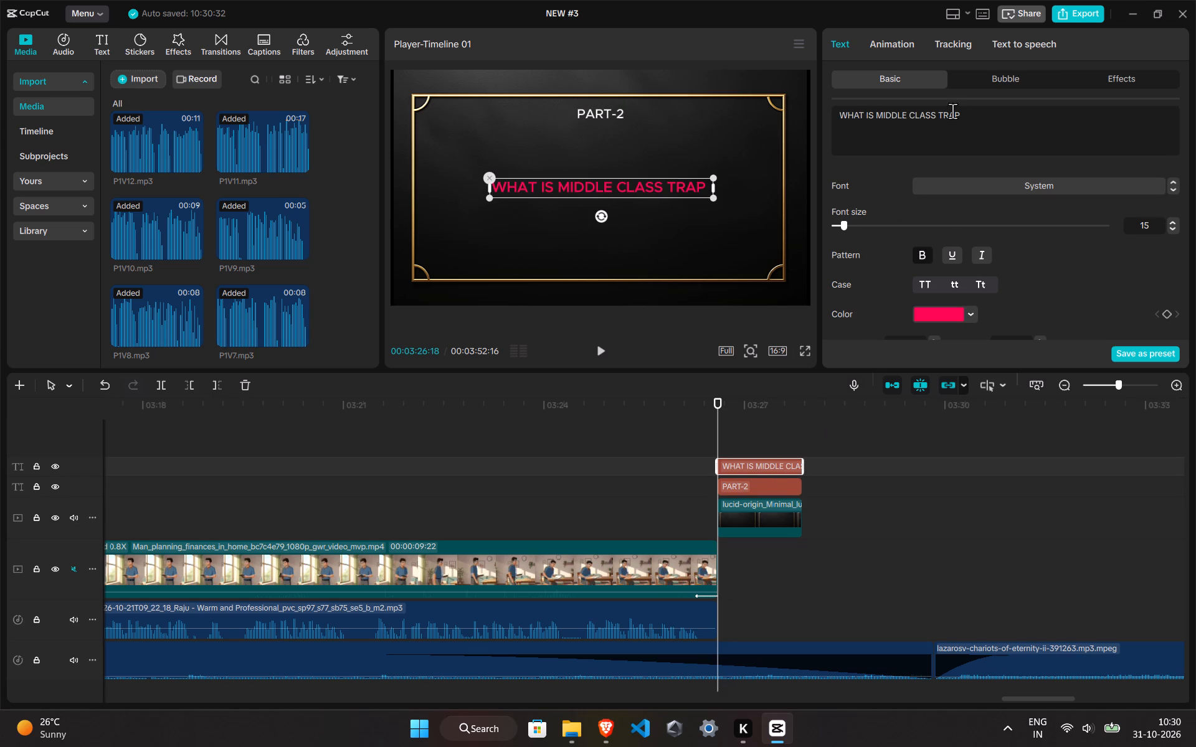
pyautogui.moveTo(984, 120); pyautogui.dragTo(806, 113)
pyautogui.press('BackSpace')
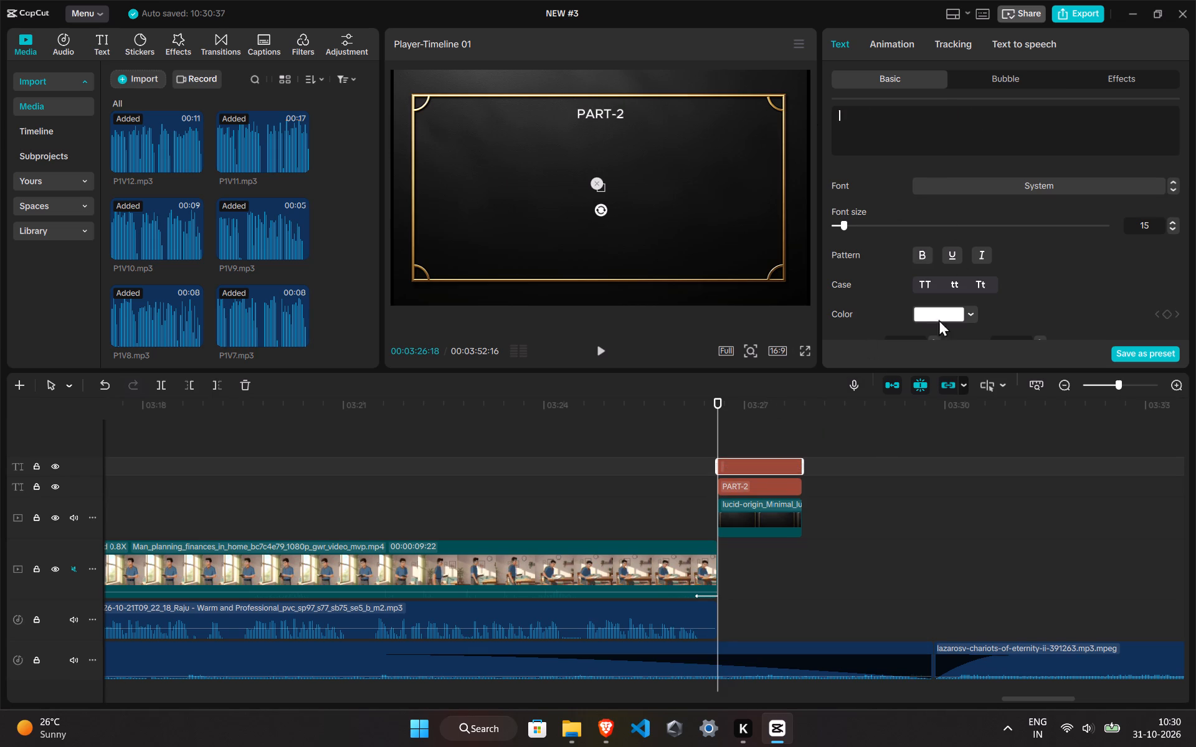
# Switch to the Google Docs script in Brave, look up the heading of the next part, and return to CapCut.
pyautogui.click(611, 727)
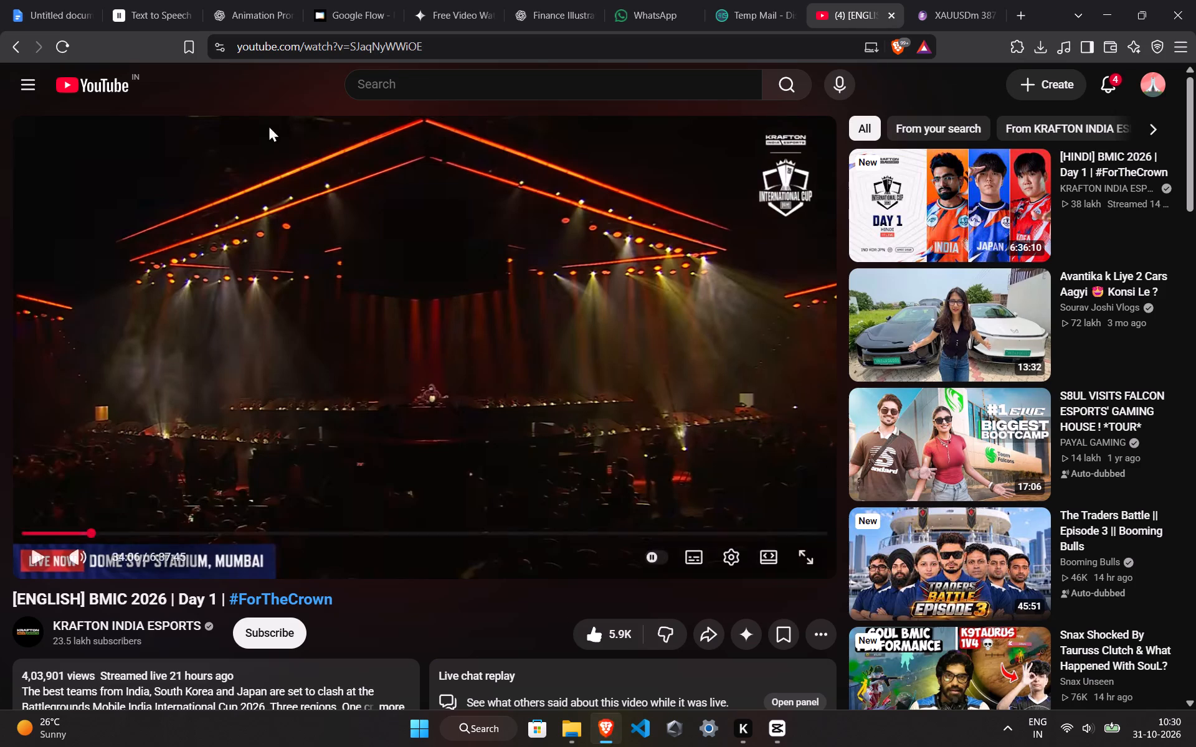
pyautogui.click(0, 0)
pyautogui.scroll(1, 463, 319)
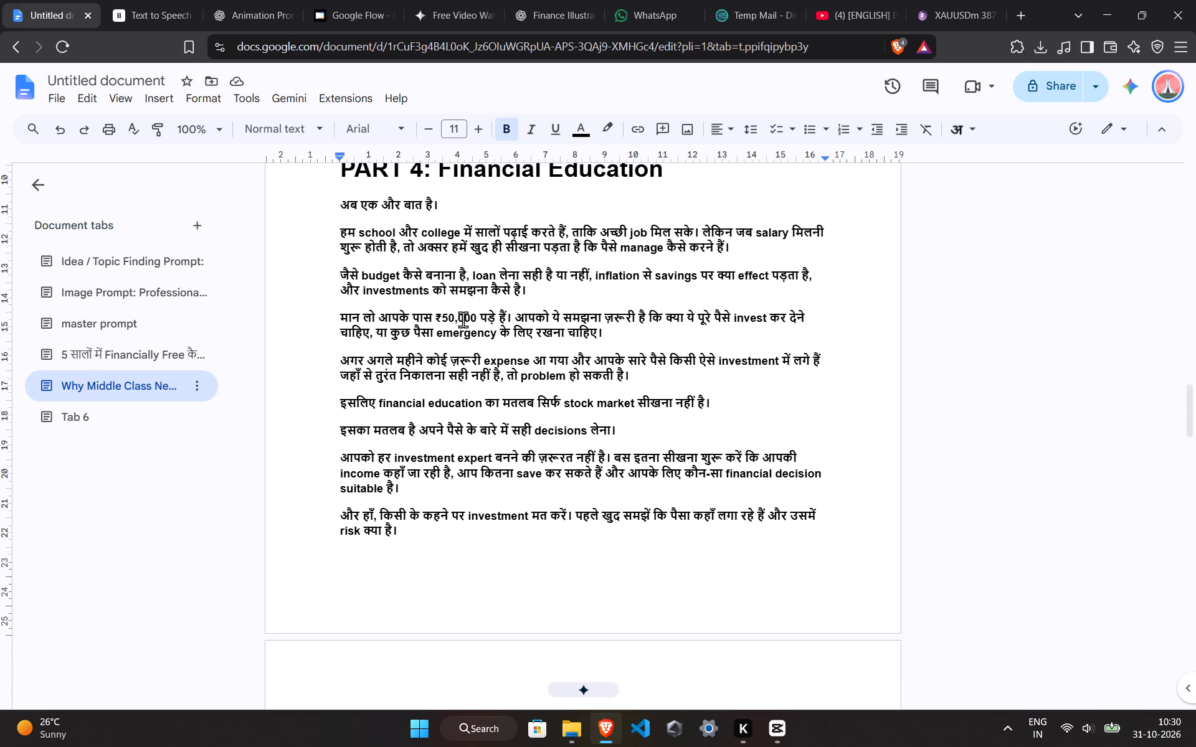
pyautogui.scroll(12, 463, 319)
pyautogui.scroll(3, 630, 358)
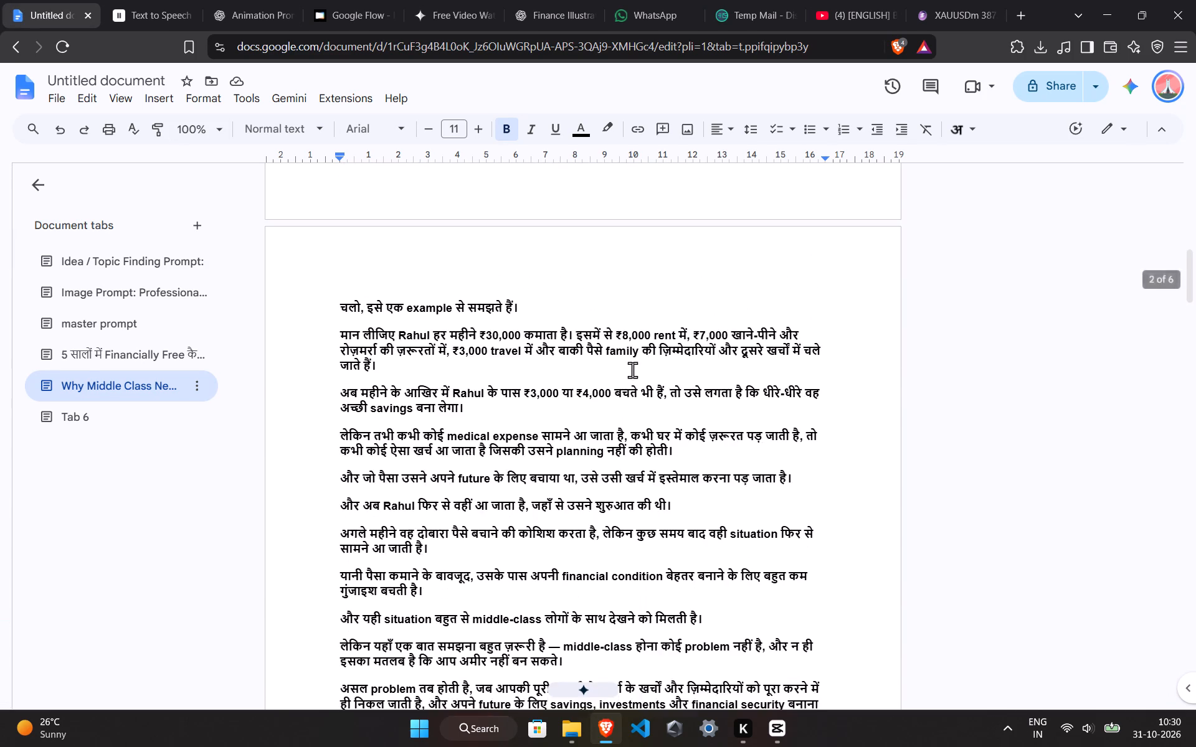
pyautogui.scroll(4, 632, 370)
pyautogui.scroll(-12, 632, 370)
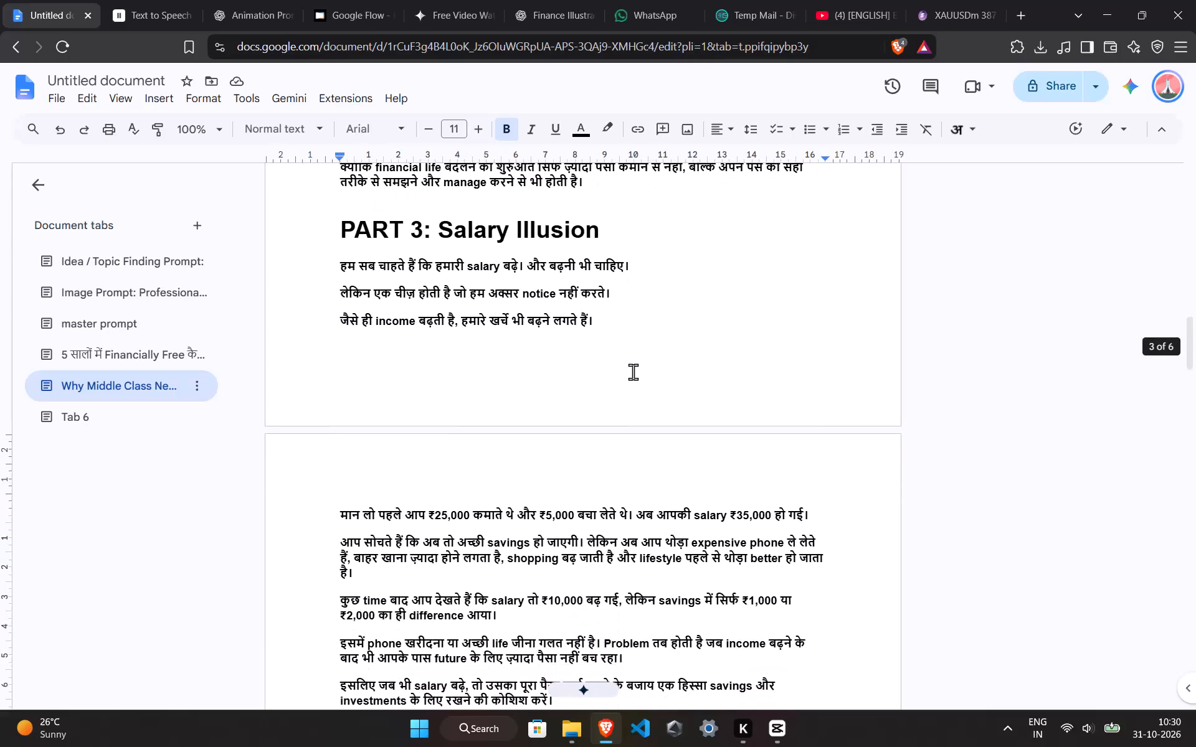
pyautogui.click(776, 733)
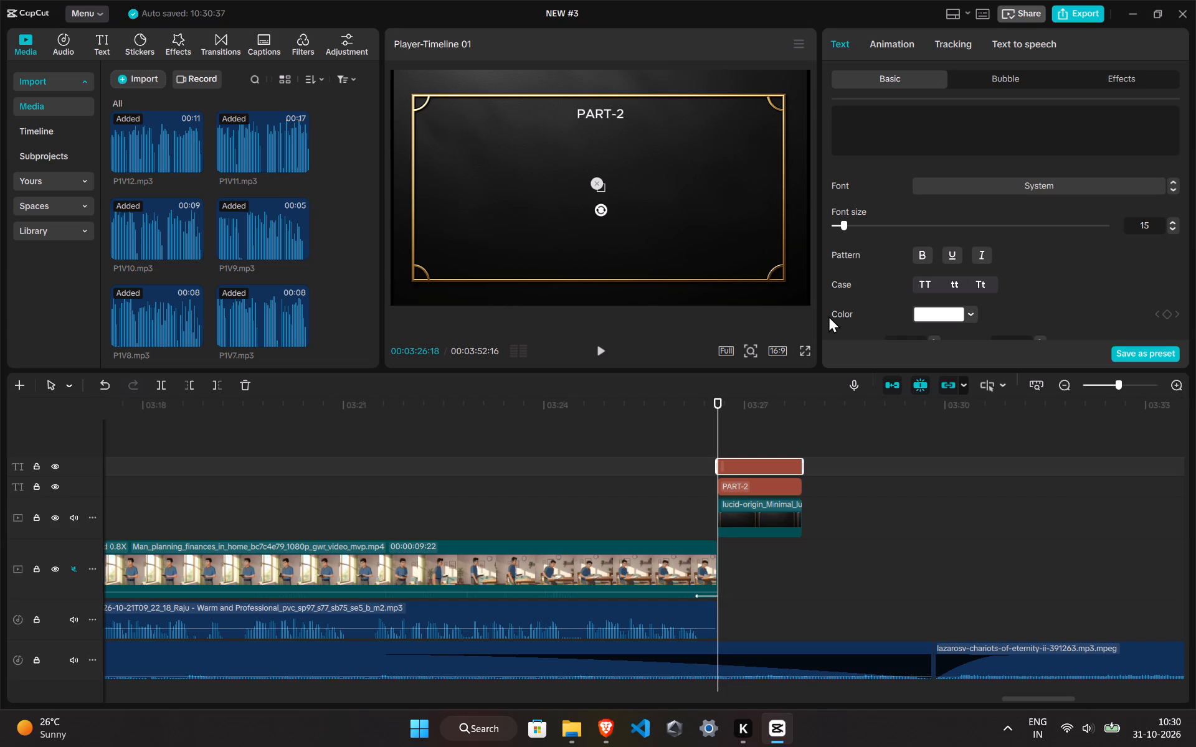
# Enter "Salary illusion" as the PART-2 title card's heading and set it to all uppercase.
pyautogui.hotkey('shift', 'w')
pyautogui.press('BackSpace')
pyautogui.write('Sal')
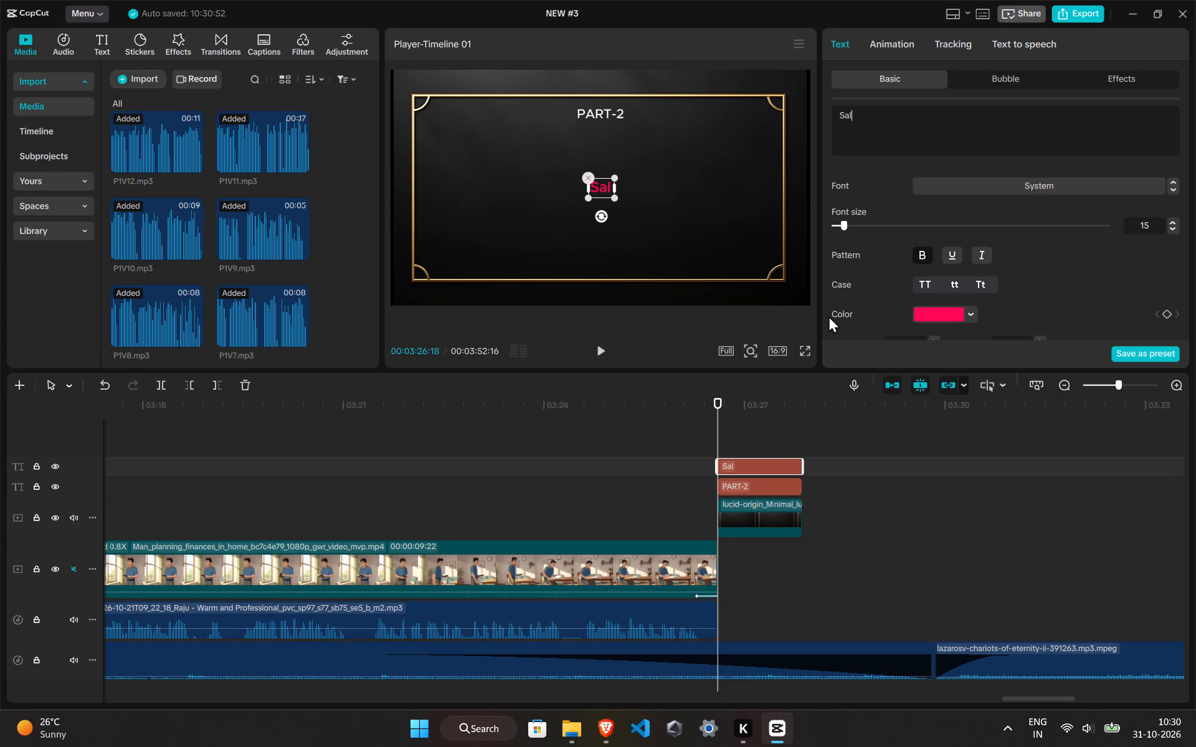
pyautogui.write('ary')
pyautogui.press('space')
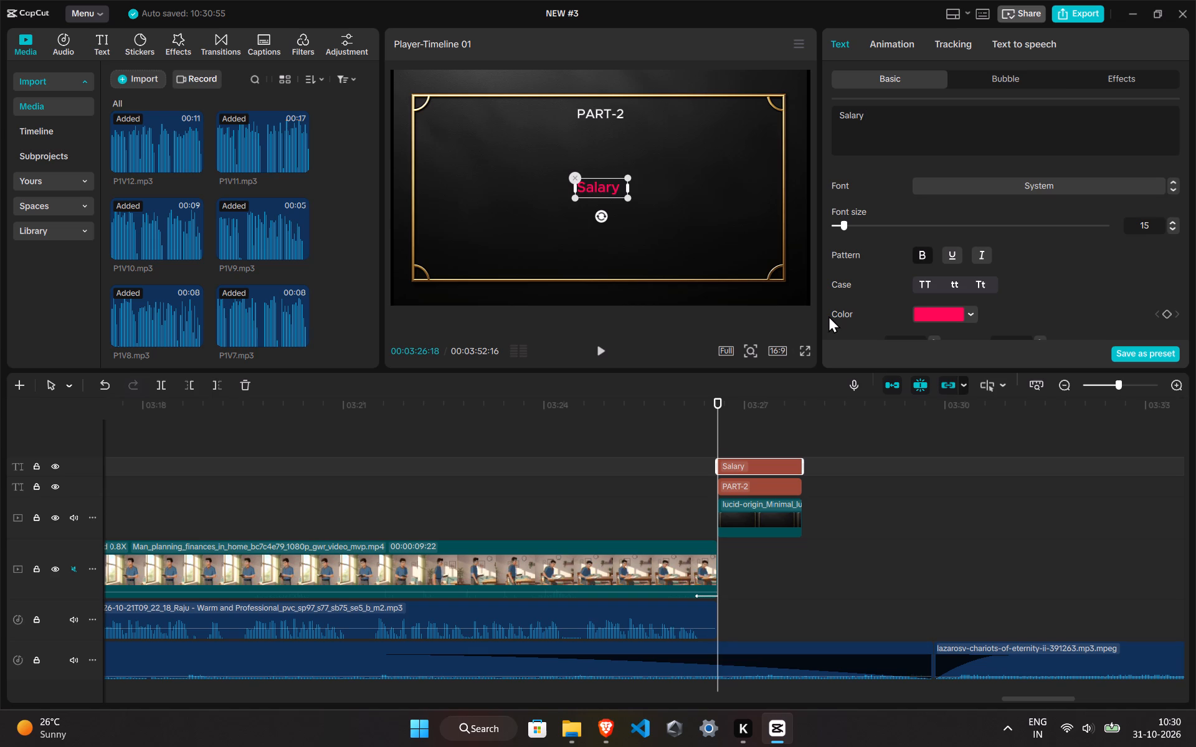
pyautogui.write('illusion')
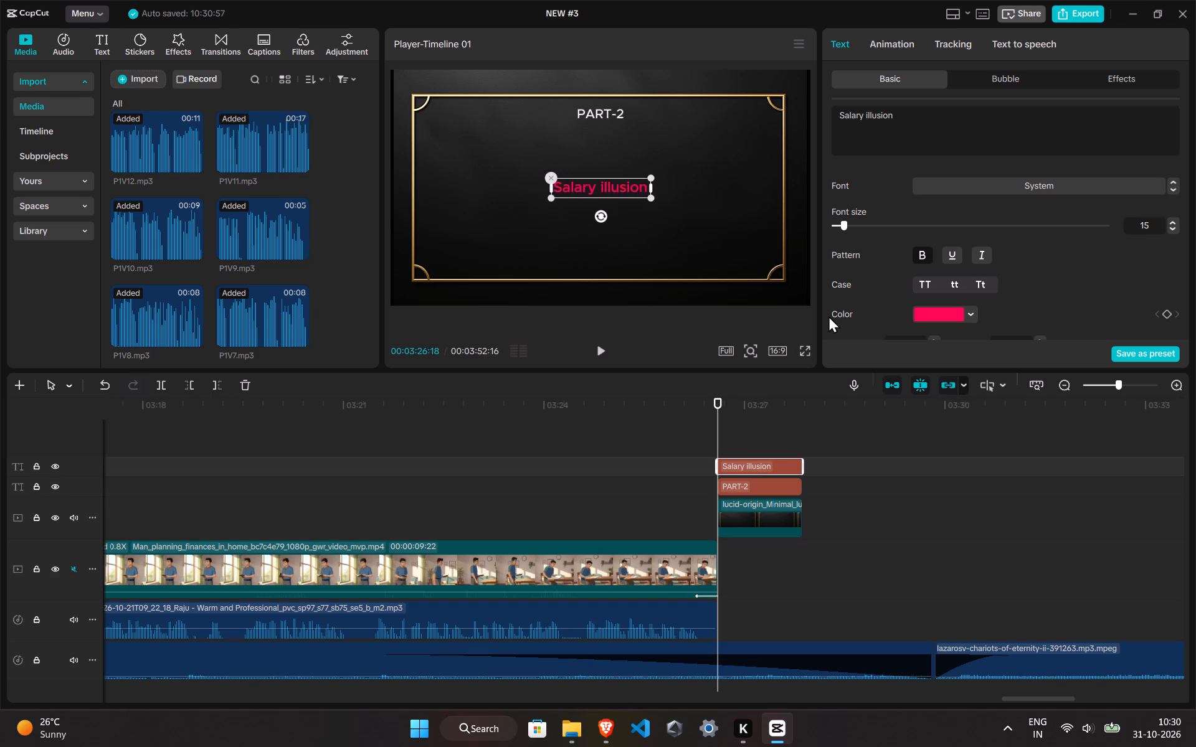
pyautogui.click(926, 289)
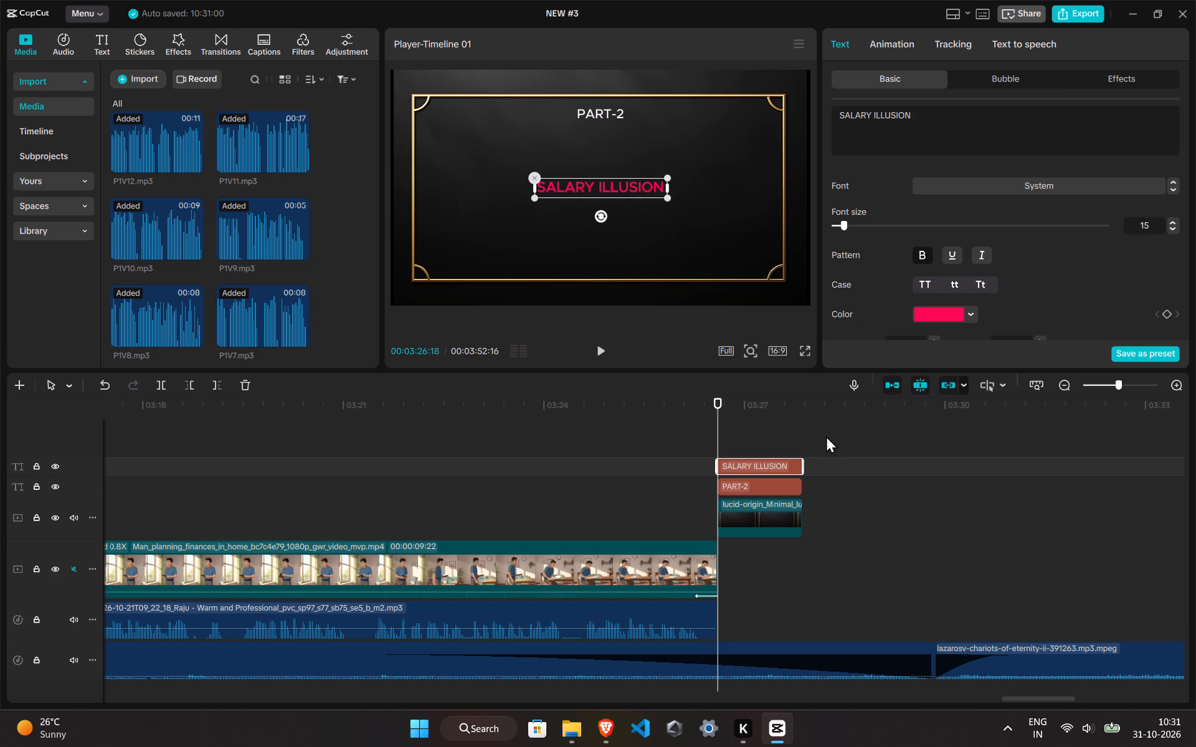
# Play back the end of the final clip through the PART-2 title card to check the new text.
pyautogui.click(653, 449)
pyautogui.press('space')
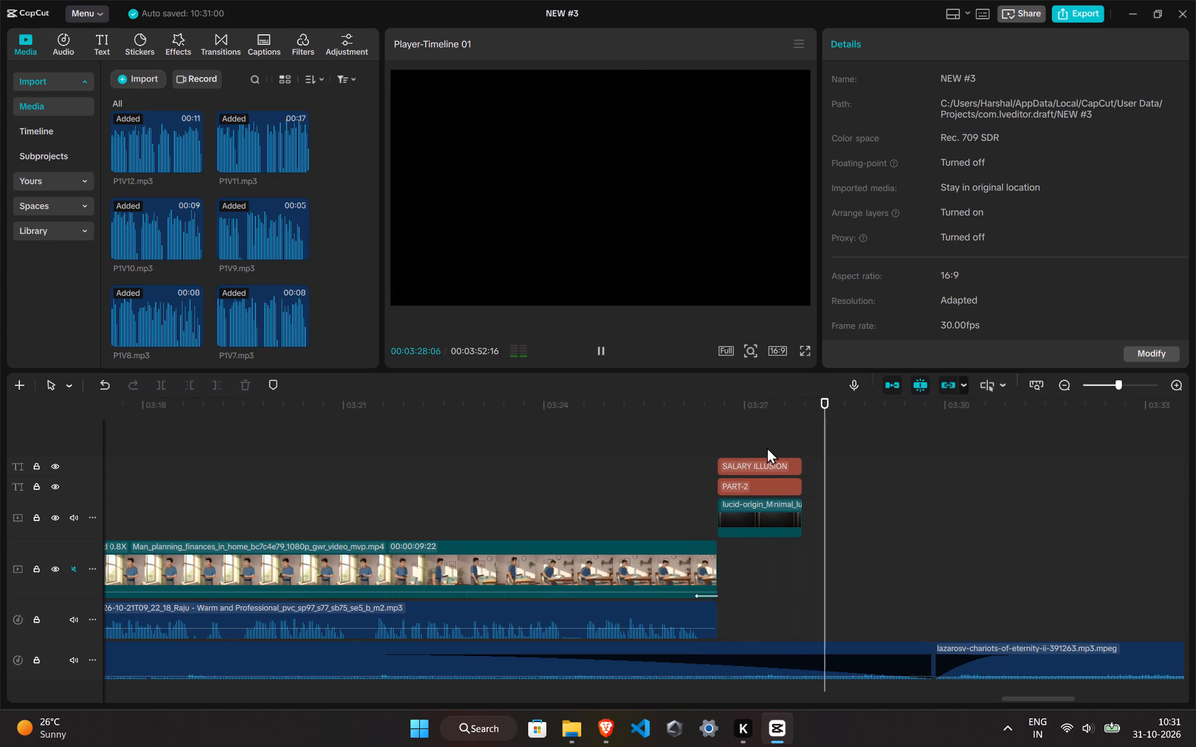
# Import the nine voice files p3v1.mp3 through p3v8.mp3 and last p3.mp3 from the NEW VID > VOICE folder.
pyautogui.click(804, 441)
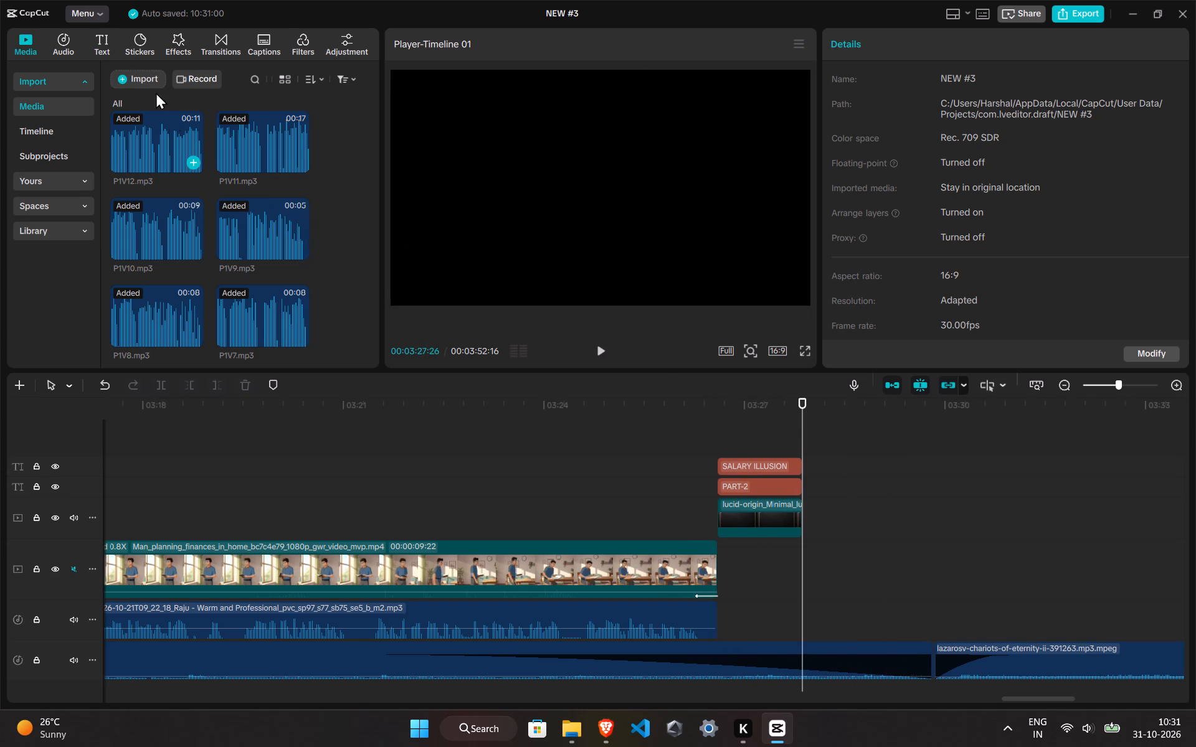
pyautogui.click(148, 86)
pyautogui.click(176, 103)
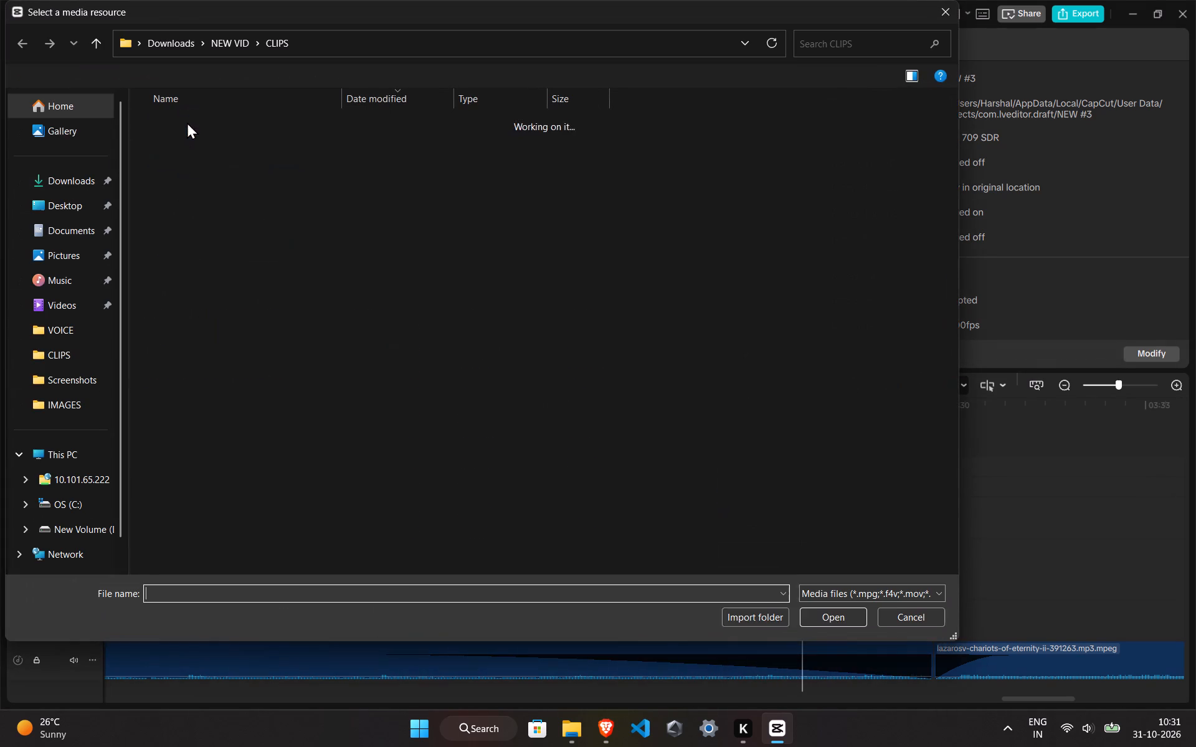
pyautogui.click(216, 49)
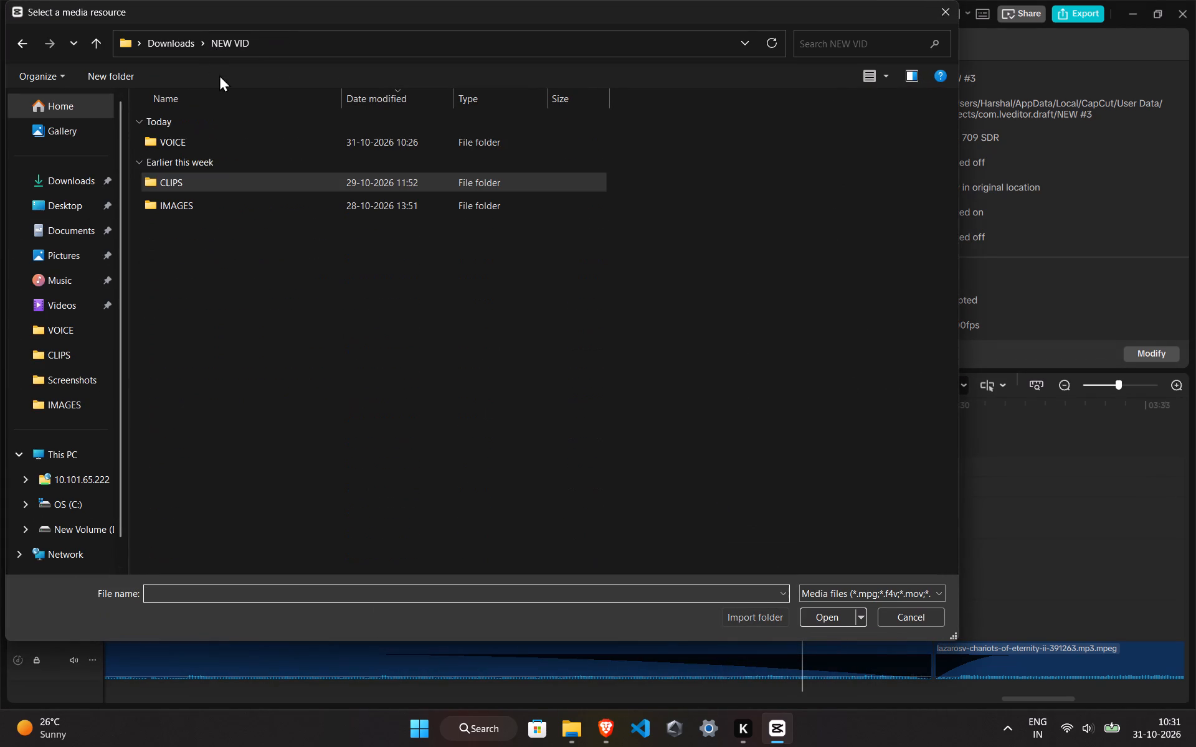
pyautogui.doubleClick(206, 132)
pyautogui.keyDown('ctrl'); pyautogui.moveTo(250, 317); pyautogui.dragTo(250, 311); pyautogui.keyUp('ctrl')
pyautogui.keyDown('ctrl'); pyautogui.moveTo(640, 329); pyautogui.dragTo(630, 293); pyautogui.keyUp('ctrl')
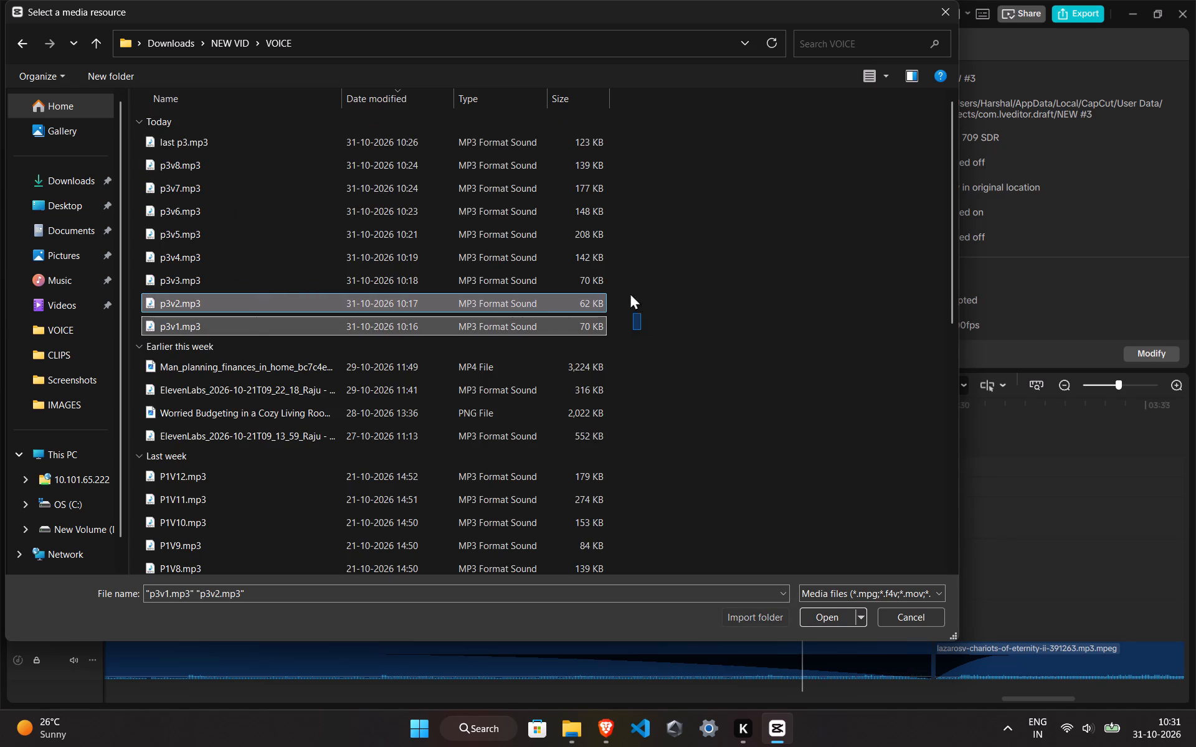
pyautogui.keyDown('ctrl'); pyautogui.moveTo(630, 293); pyautogui.dragTo(625, 213); pyautogui.keyUp('ctrl')
pyautogui.moveTo(615, 304); pyautogui.dragTo(616, 317)
pyautogui.keyDown('ctrl'); pyautogui.moveTo(618, 320); pyautogui.dragTo(520, 150); pyautogui.keyUp('ctrl')
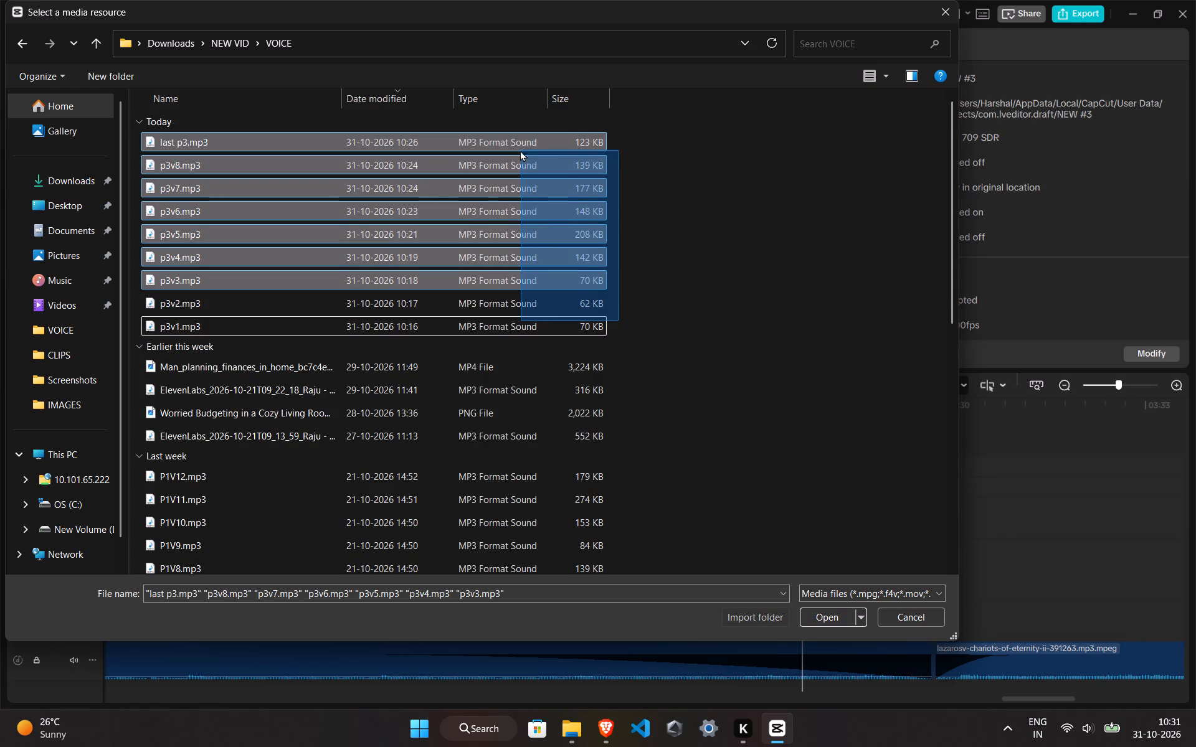
pyautogui.keyDown('ctrl'); pyautogui.moveTo(520, 150); pyautogui.dragTo(520, 150); pyautogui.keyUp('ctrl')
pyautogui.click(657, 284)
pyautogui.keyDown('ctrl'); pyautogui.moveTo(628, 327); pyautogui.dragTo(518, 209); pyautogui.keyUp('ctrl')
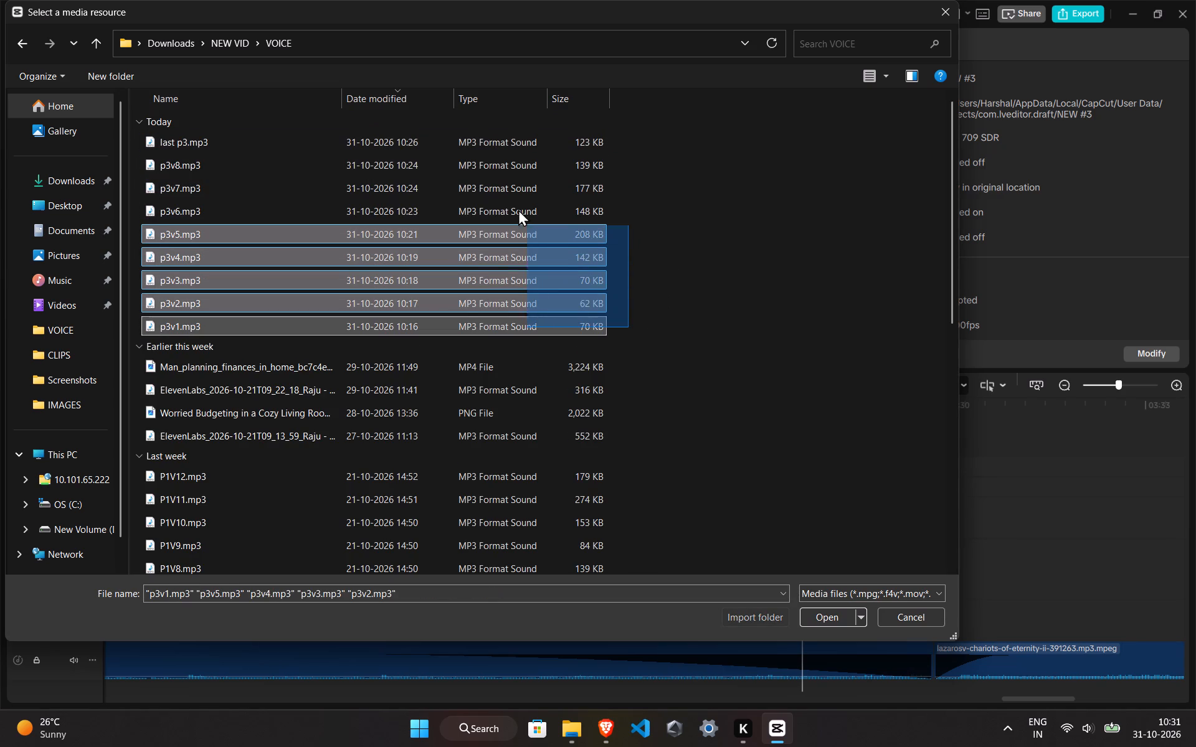
pyautogui.keyDown('ctrl'); pyautogui.moveTo(518, 209); pyautogui.dragTo(477, 143); pyautogui.keyUp('ctrl')
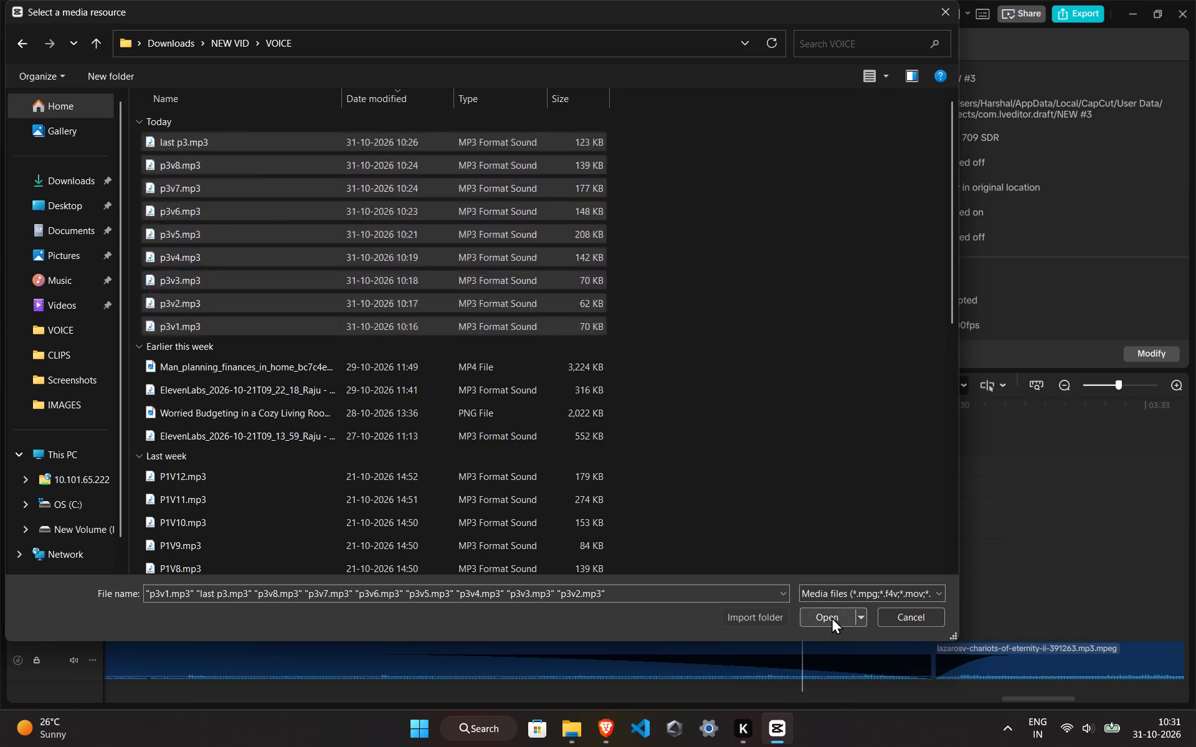
pyautogui.click(832, 617)
# Place p3v1.mp3 on the existing narration track, starting at the end of the PART-2 title card.
pyautogui.scroll(-4, 275, 381)
pyautogui.click(432, 461)
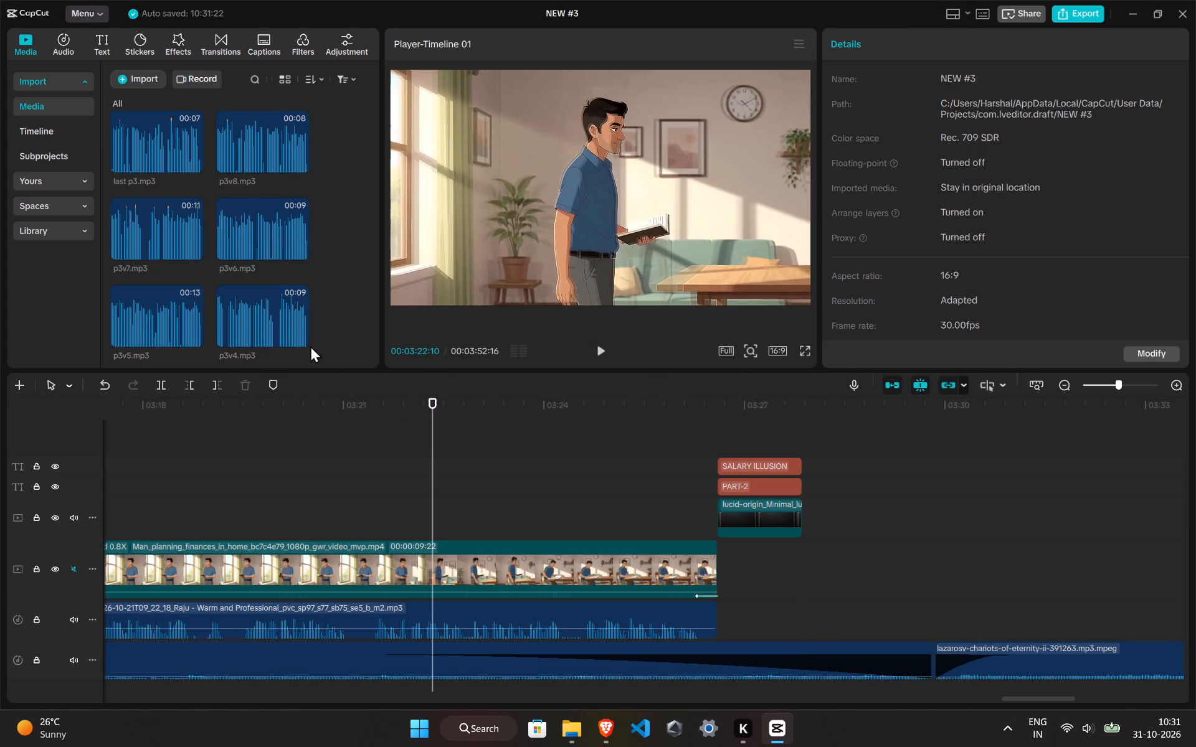
pyautogui.scroll(-8, 248, 331)
pyautogui.moveTo(172, 314); pyautogui.dragTo(921, 583)
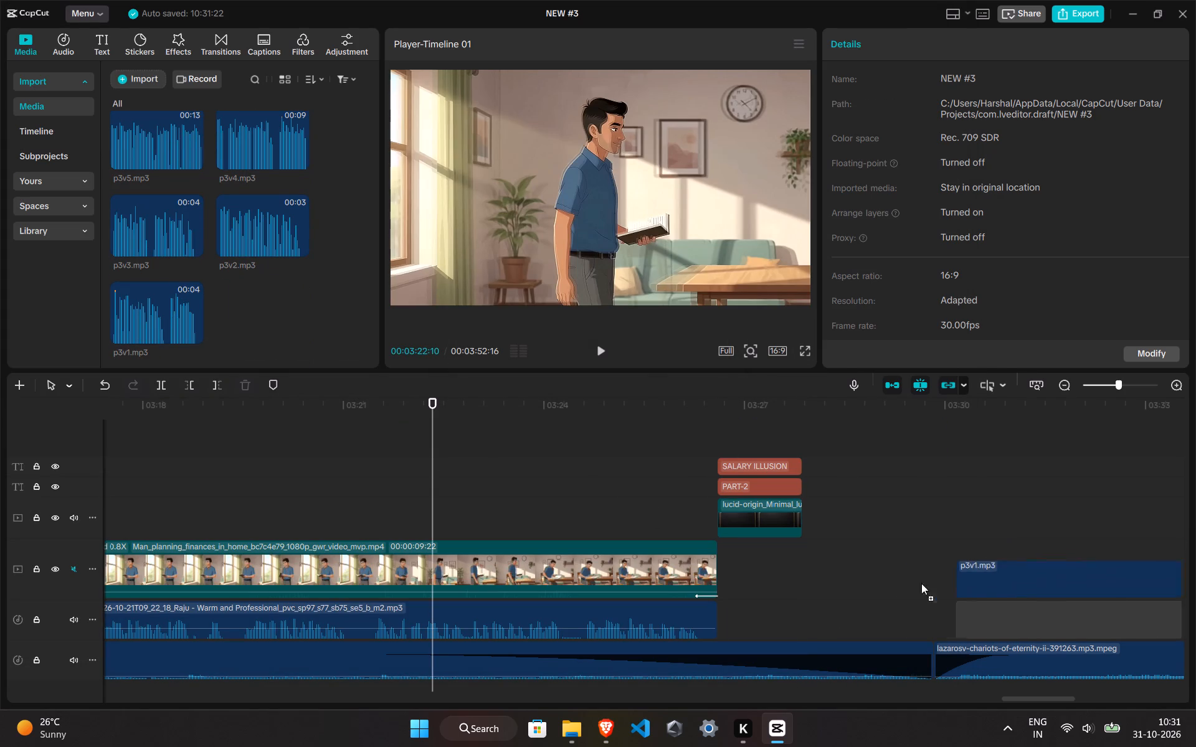
pyautogui.moveTo(921, 583); pyautogui.dragTo(802, 597)
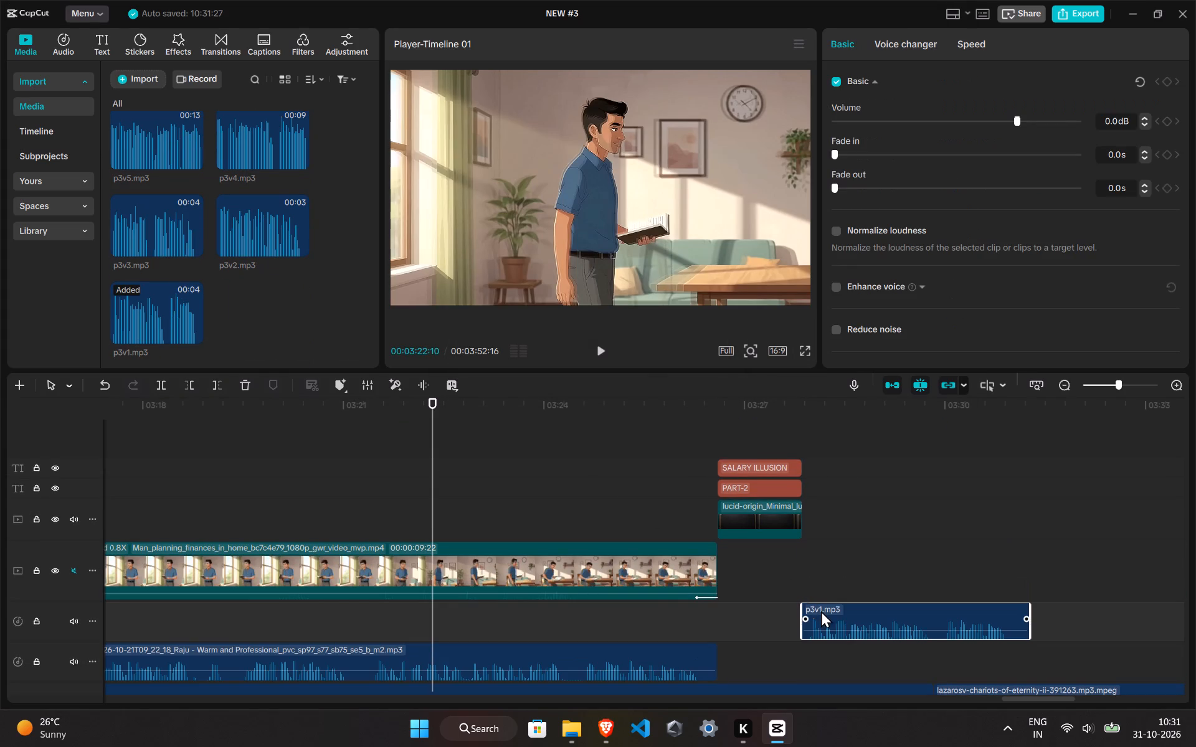
pyautogui.moveTo(821, 611); pyautogui.dragTo(825, 643)
pyautogui.moveTo(830, 620); pyautogui.dragTo(831, 653)
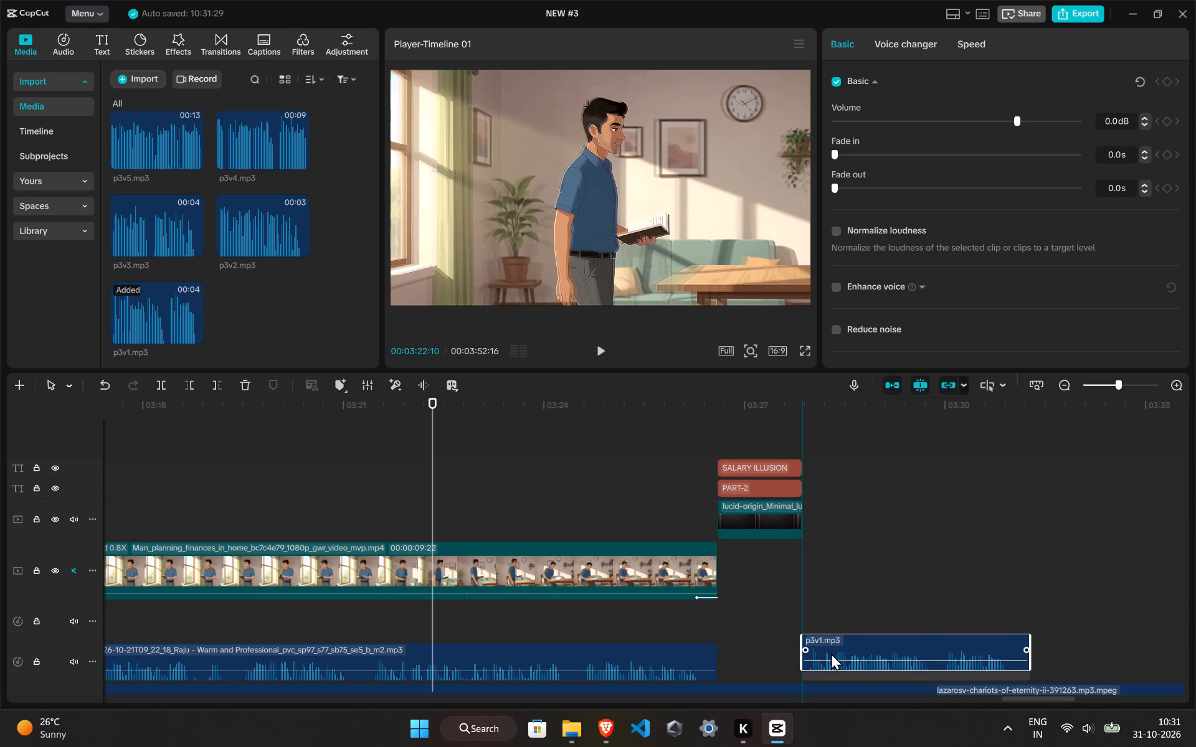
pyautogui.moveTo(831, 653); pyautogui.dragTo(832, 664)
pyautogui.scroll(-3, 832, 656)
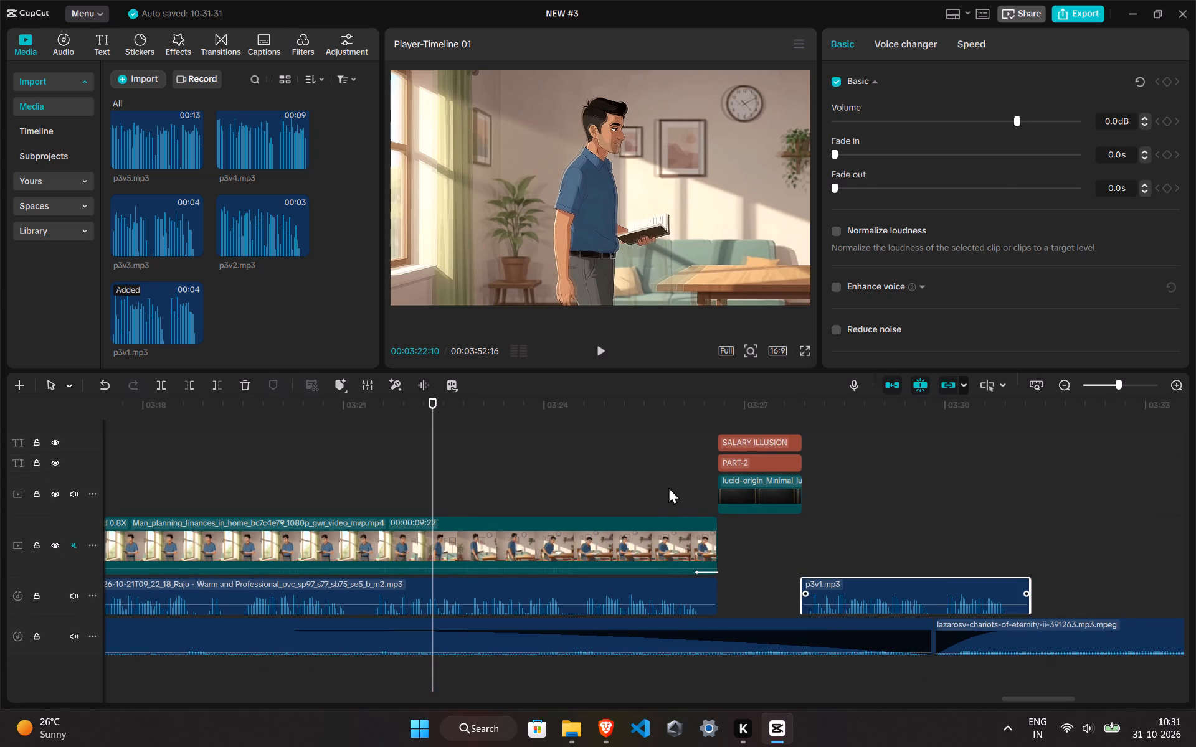
# Play from the title card into p3v1.mp3 and shift that clip slightly later, leaving a short gap after the card.
pyautogui.click(668, 487)
pyautogui.press('space')
pyautogui.keyDown('ctrl'); pyautogui.scroll(-2, 876, 534); pyautogui.keyUp('ctrl')
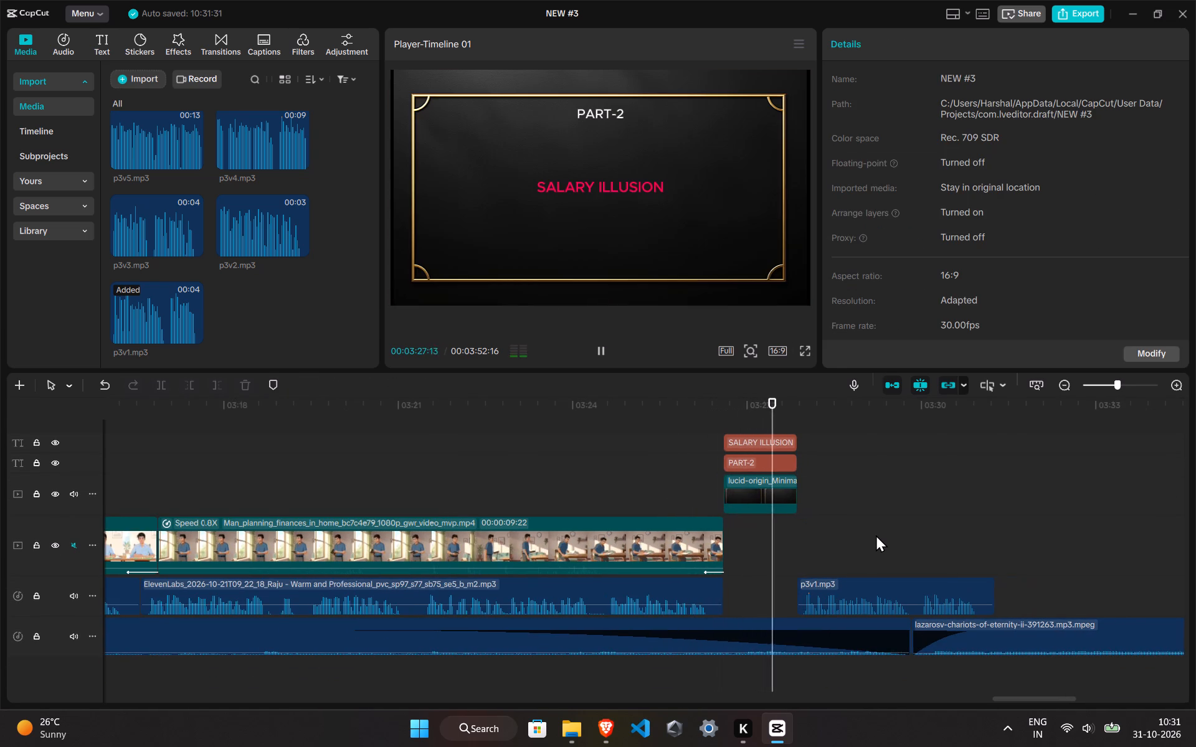
pyautogui.moveTo(823, 585); pyautogui.dragTo(835, 584)
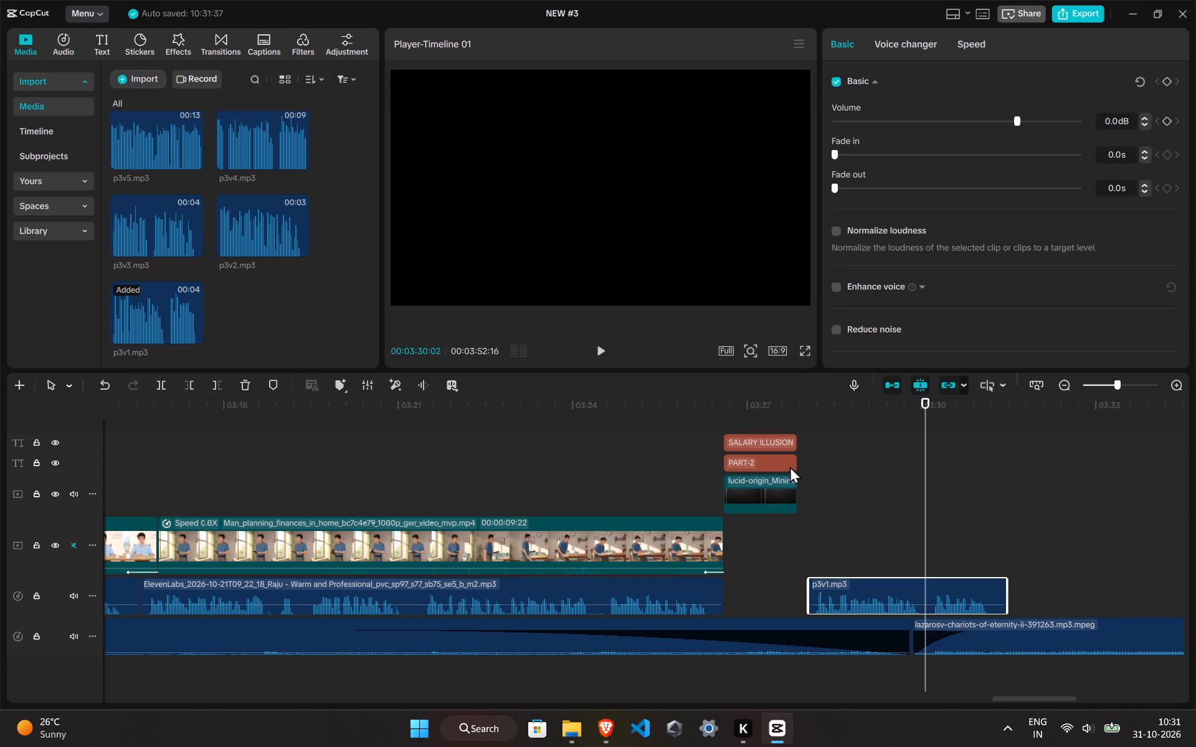
pyautogui.click(799, 420)
pyautogui.press('space')
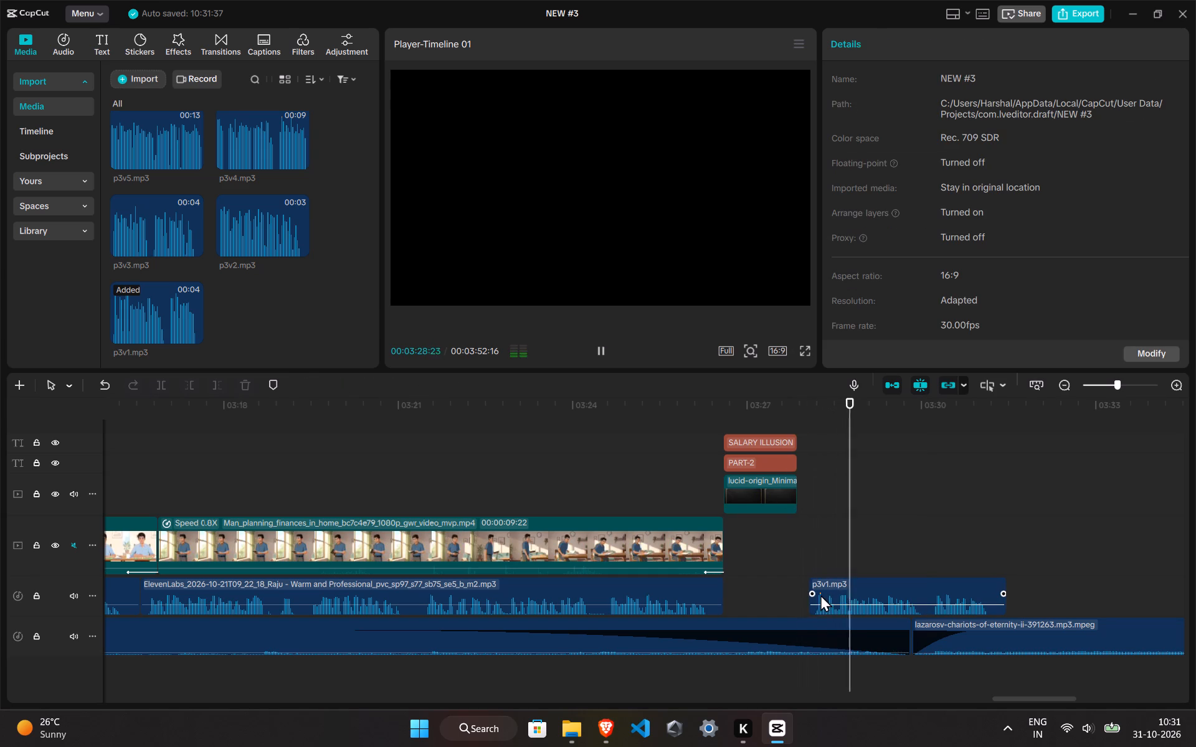
pyautogui.click(801, 533)
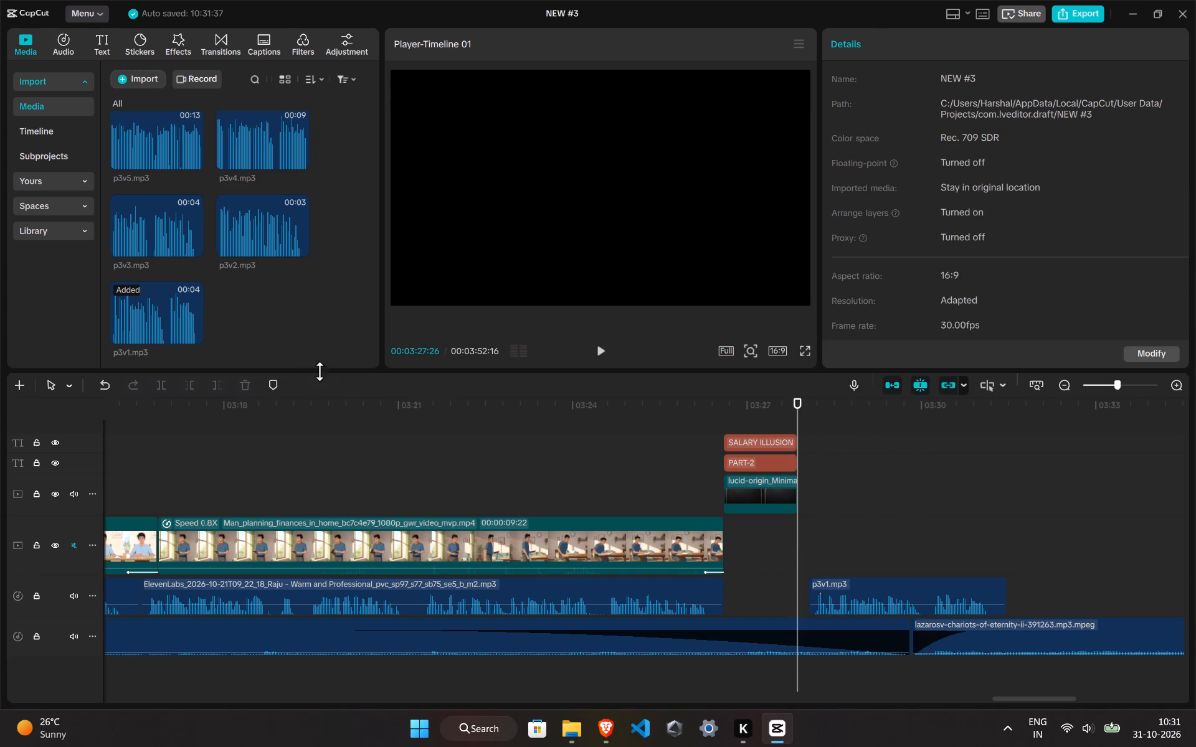
# Add p3v2.mp3 to the narration track directly after p3v1.mp3.
pyautogui.moveTo(251, 240); pyautogui.dragTo(1003, 605)
# Cut the silent pause between 03:30:00 and 03:30:05 out of p3v1.mp3 and slide its second part back to close the gap.
pyautogui.press('space')
pyautogui.keyDown('ctrl'); pyautogui.scroll(-5, 964, 555); pyautogui.keyUp('ctrl')
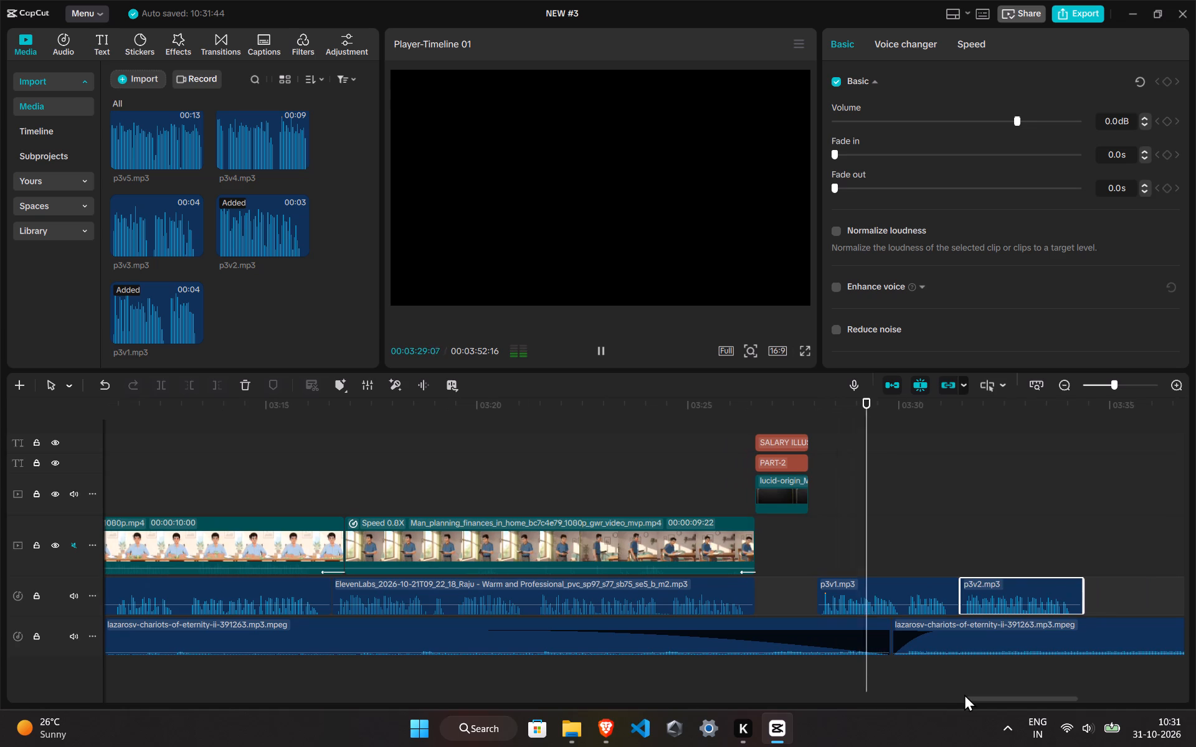
pyautogui.moveTo(979, 698); pyautogui.dragTo(1010, 695)
pyautogui.keyDown('ctrl'); pyautogui.scroll(20, 571, 565); pyautogui.keyUp('ctrl')
pyautogui.keyDown('ctrl'); pyautogui.scroll(5, 571, 565); pyautogui.keyUp('ctrl')
pyautogui.click(234, 530)
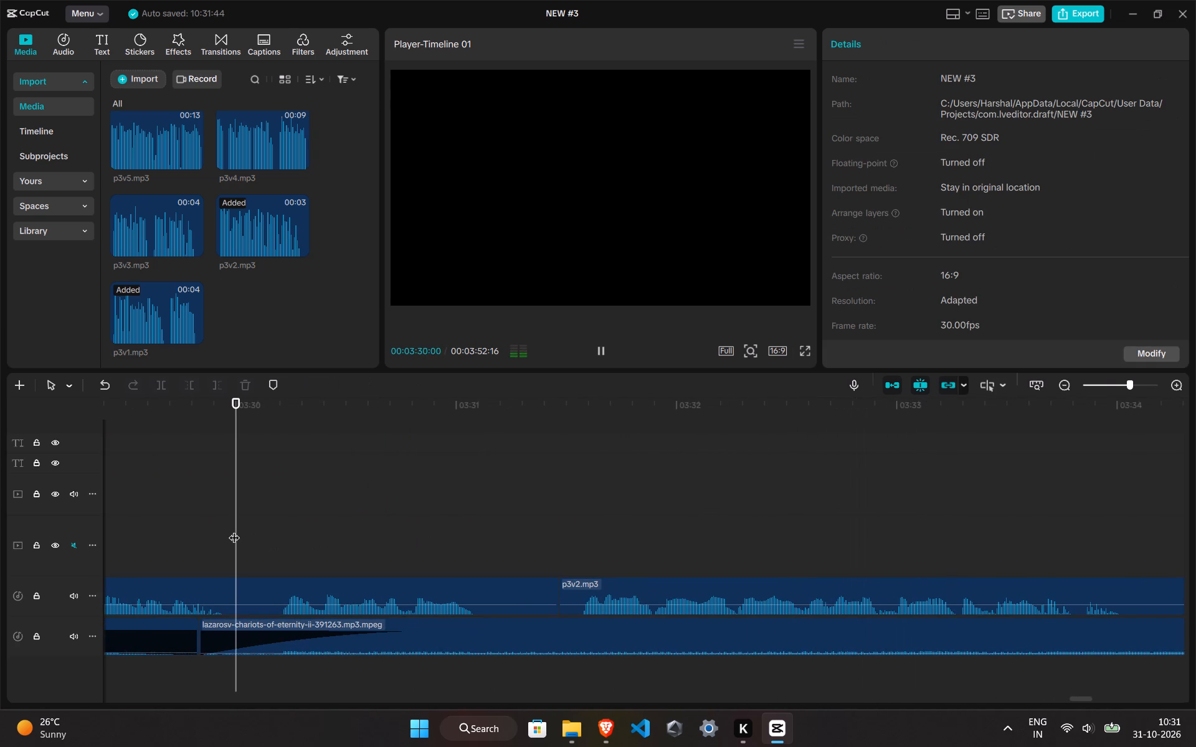
pyautogui.click(226, 589)
pyautogui.hotkey('ctrl', 'b')
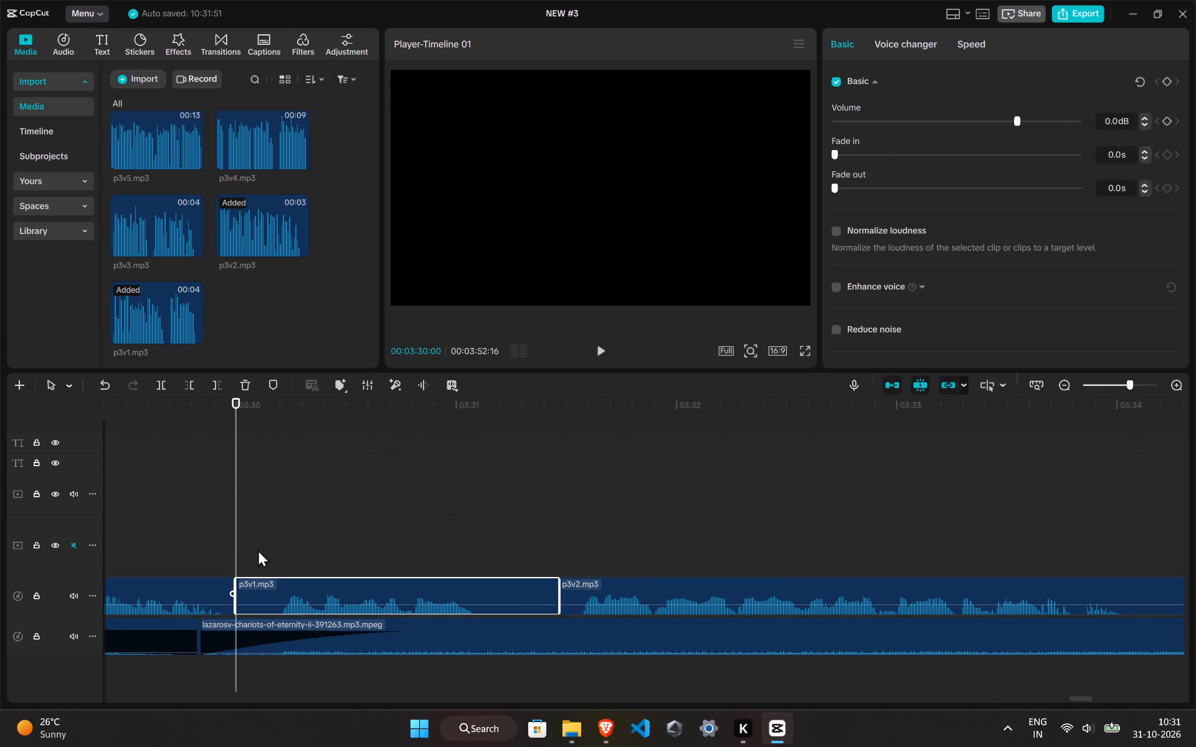
pyautogui.click(279, 509)
pyautogui.moveTo(278, 538); pyautogui.dragTo(267, 536)
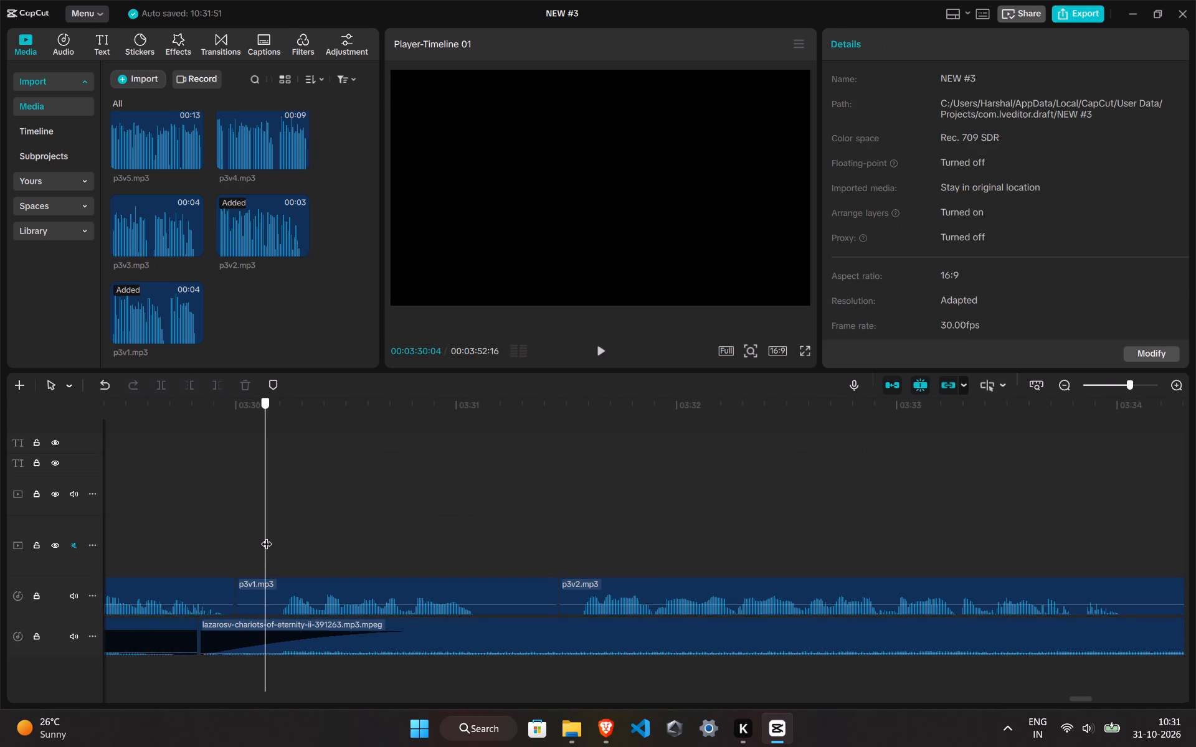
pyautogui.moveTo(267, 536); pyautogui.dragTo(272, 538)
pyautogui.click(249, 601)
pyautogui.hotkey('ctrl', 'b')
pyautogui.click(249, 601)
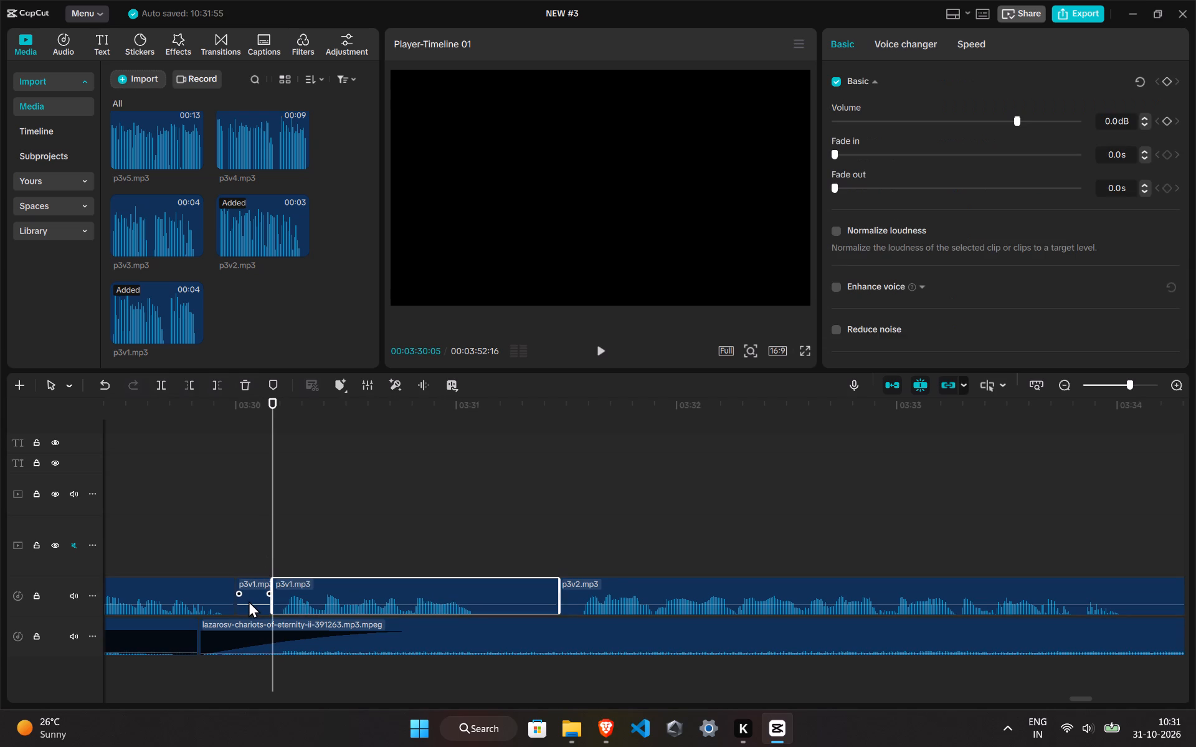
pyautogui.click(244, 382)
pyautogui.moveTo(339, 587); pyautogui.dragTo(339, 588)
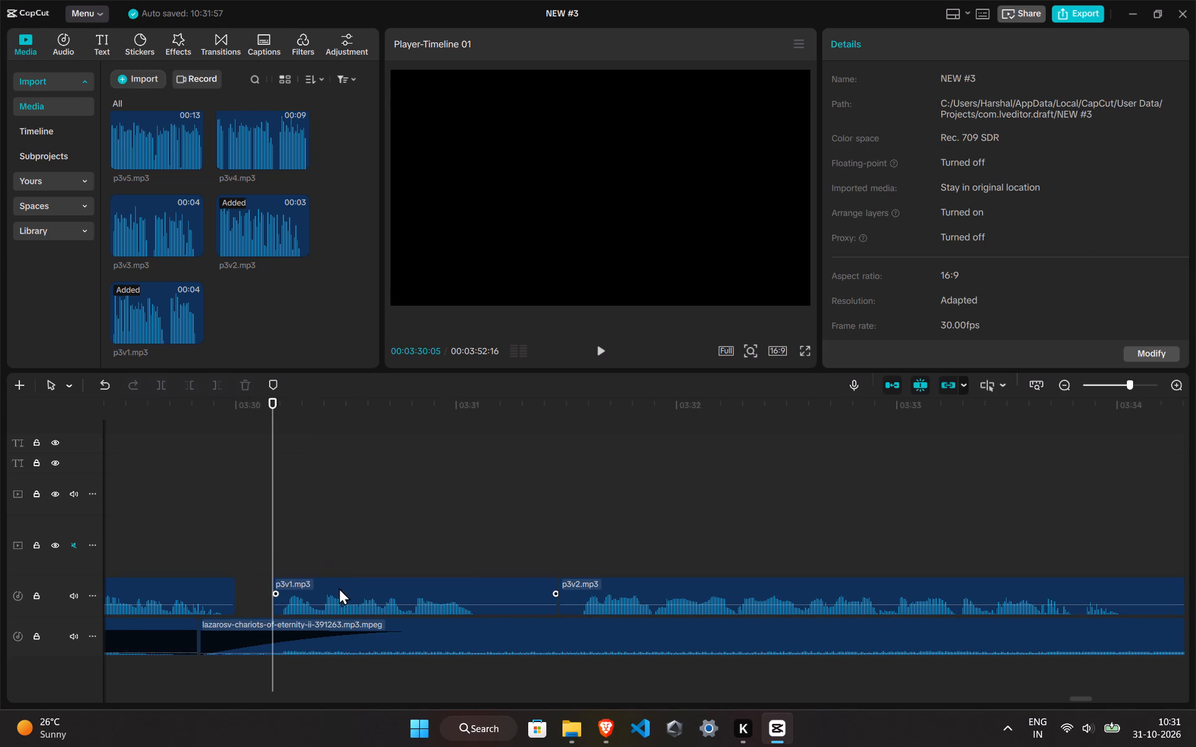
pyautogui.moveTo(339, 588); pyautogui.dragTo(305, 586)
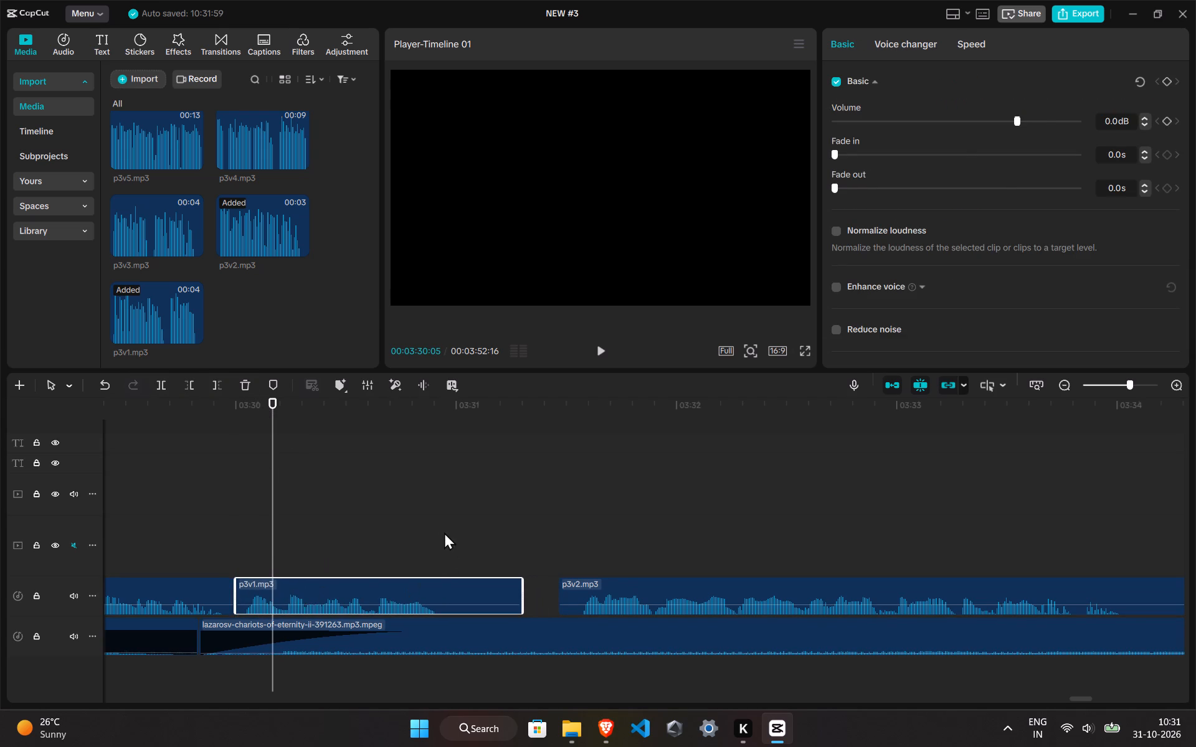
# Trim the silent tail of p3v1.mp3 from 03:31:01 and move p3v2.mp3 back against the new end.
pyautogui.click(453, 532)
pyautogui.click(473, 596)
pyautogui.click(457, 543)
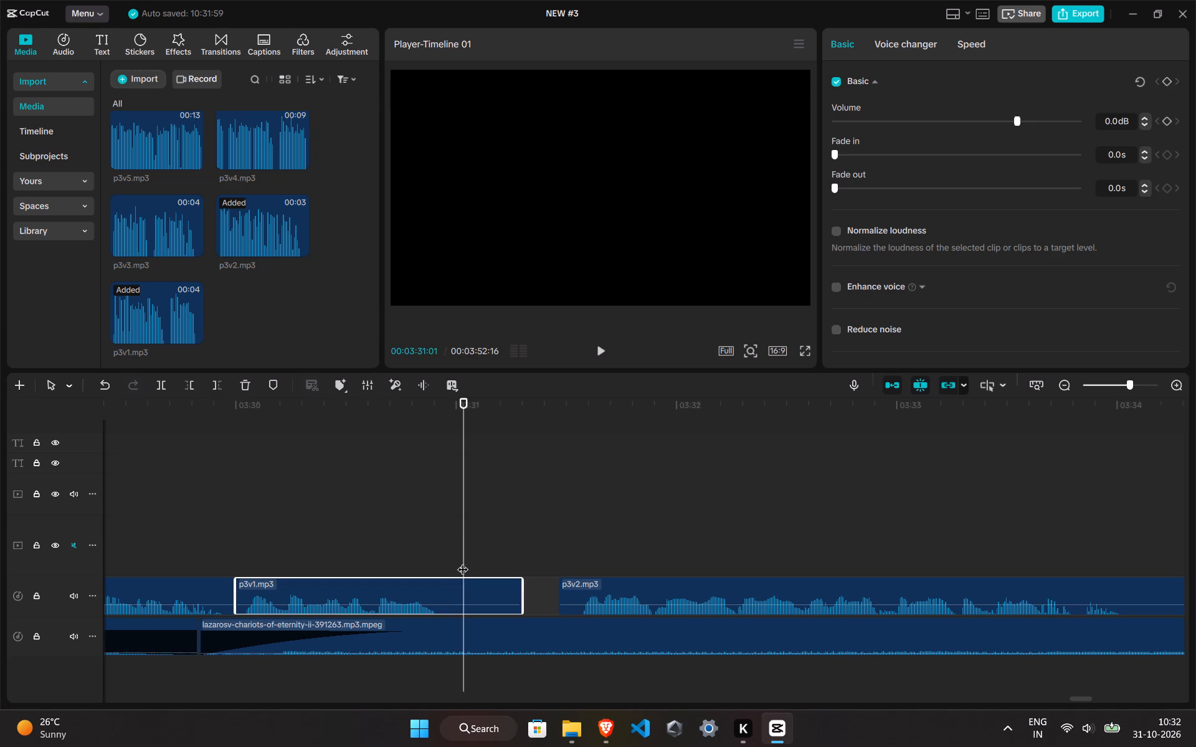
pyautogui.hotkey('ctrl', 'b')
pyautogui.click(241, 387)
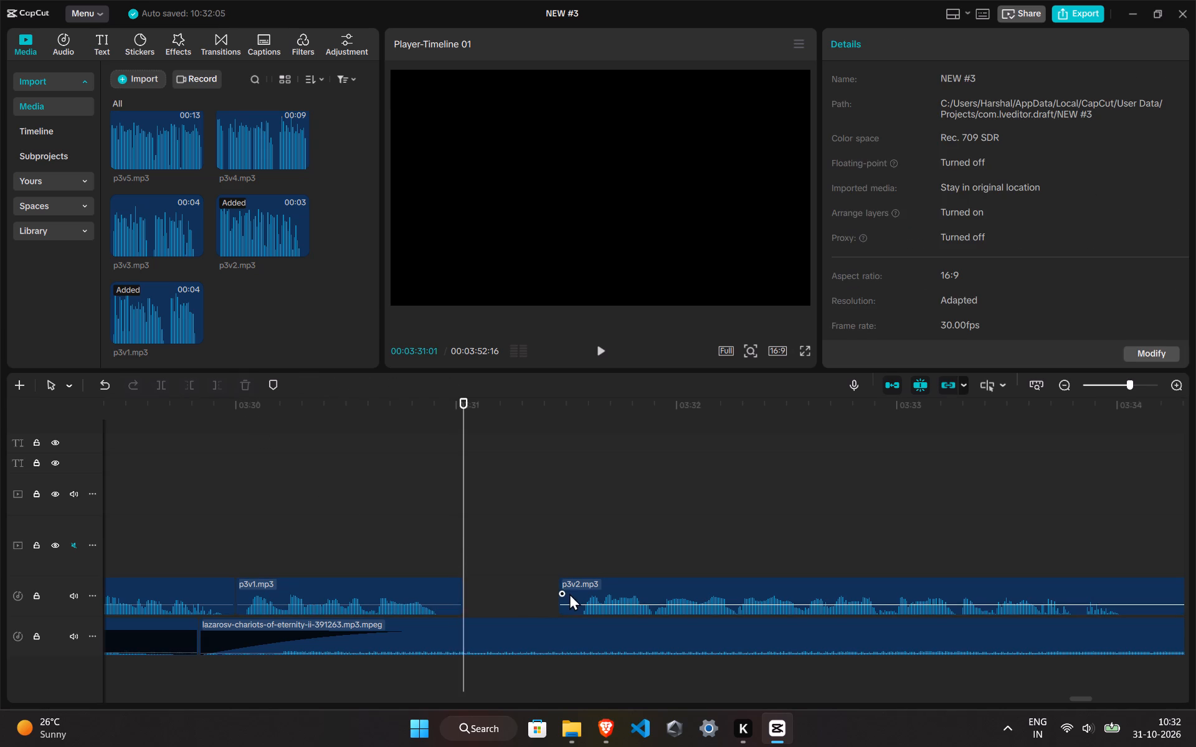
pyautogui.moveTo(569, 593); pyautogui.dragTo(474, 593)
# Listen to p3v2.mp3, split it at 03:33:22 and delete its silent tail.
pyautogui.click(277, 527)
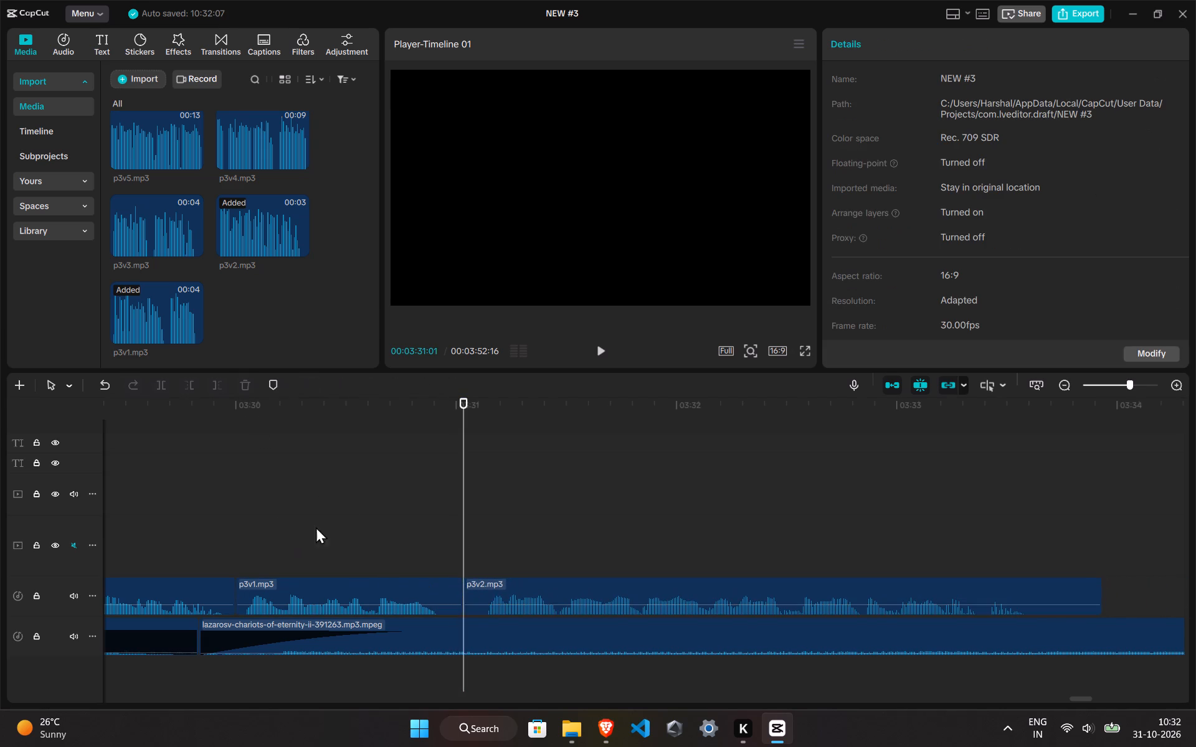
pyautogui.press('space')
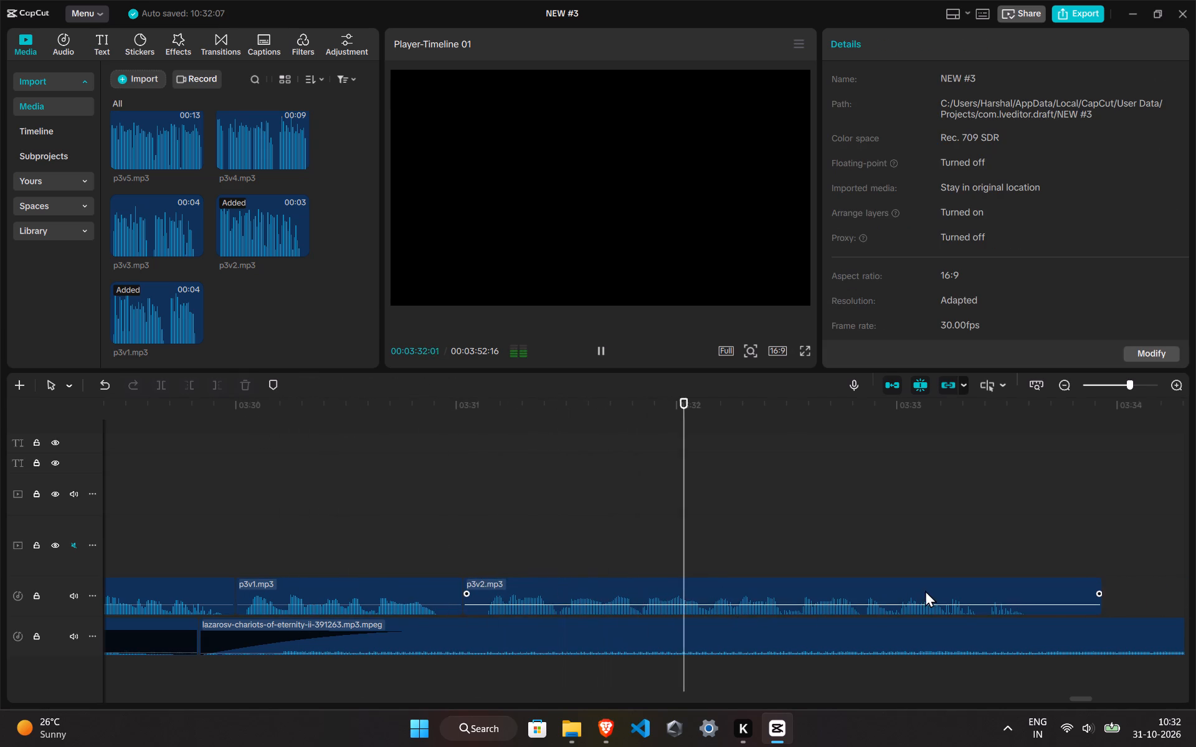
pyautogui.click(1058, 547)
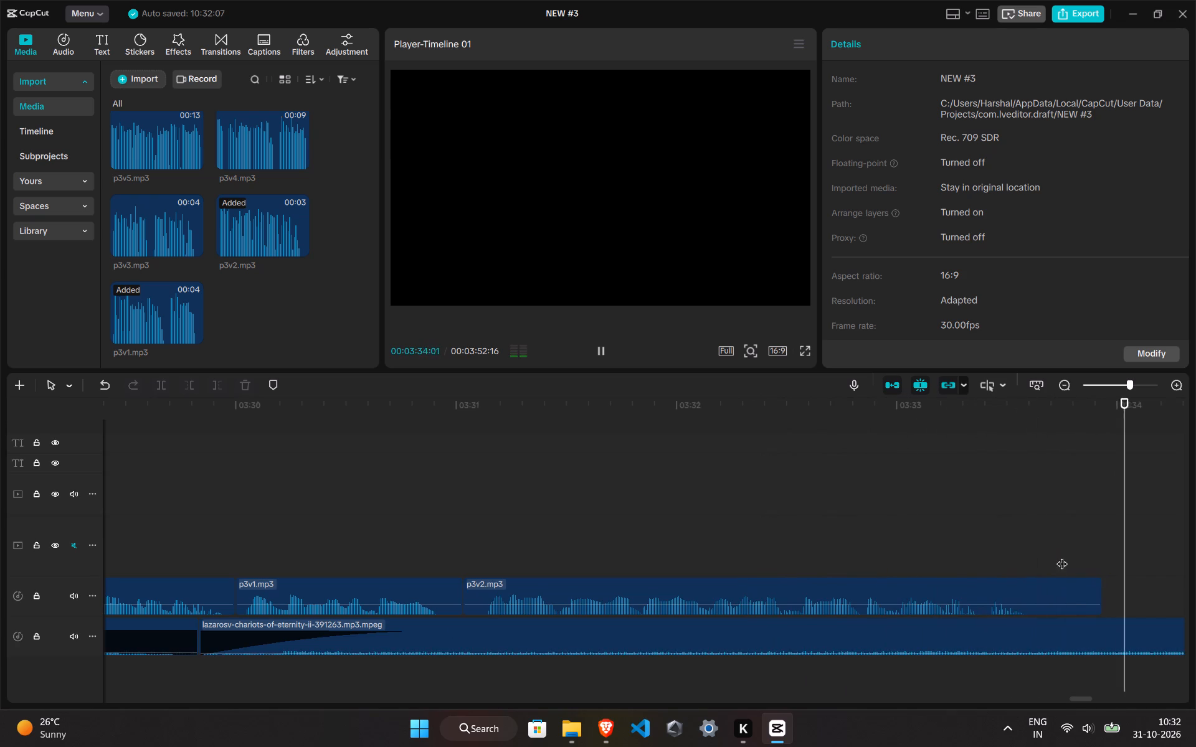
pyautogui.click(1074, 585)
pyautogui.hotkey('ctrl', 'b')
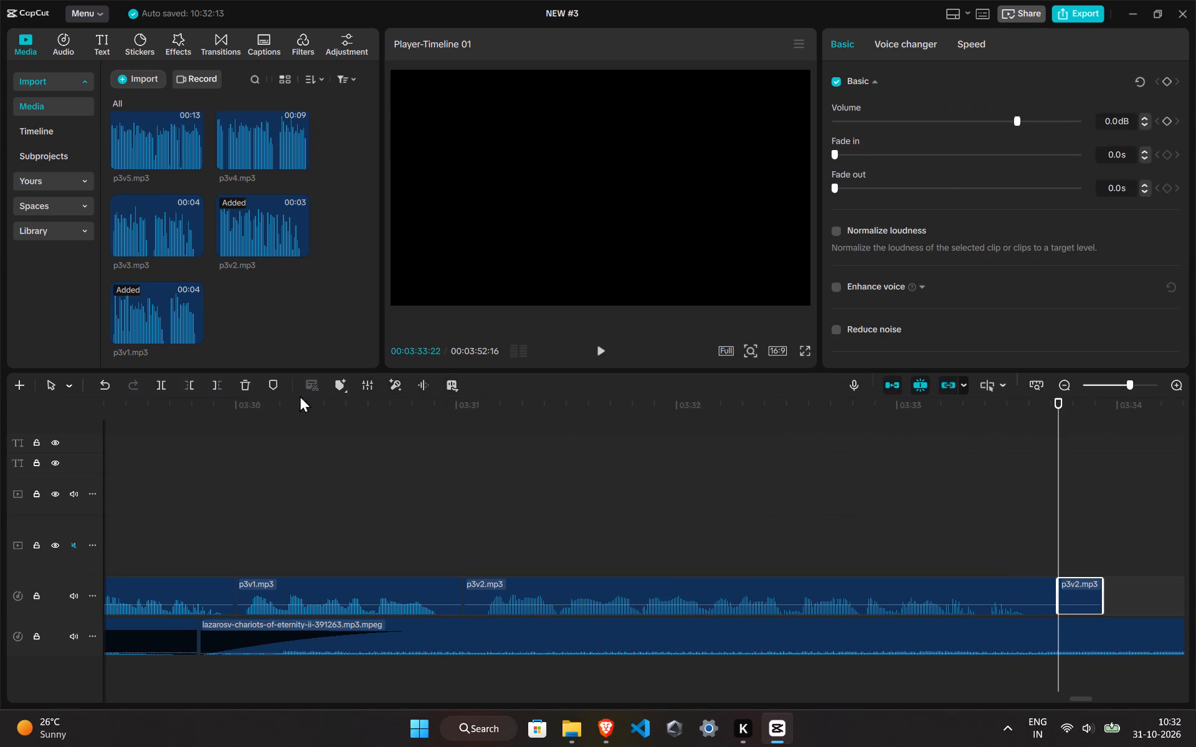
pyautogui.click(249, 383)
# Add p3v3.mp3 to the narration track directly after the trimmed p3v2.mp3.
pyautogui.moveTo(138, 220); pyautogui.dragTo(492, 337)
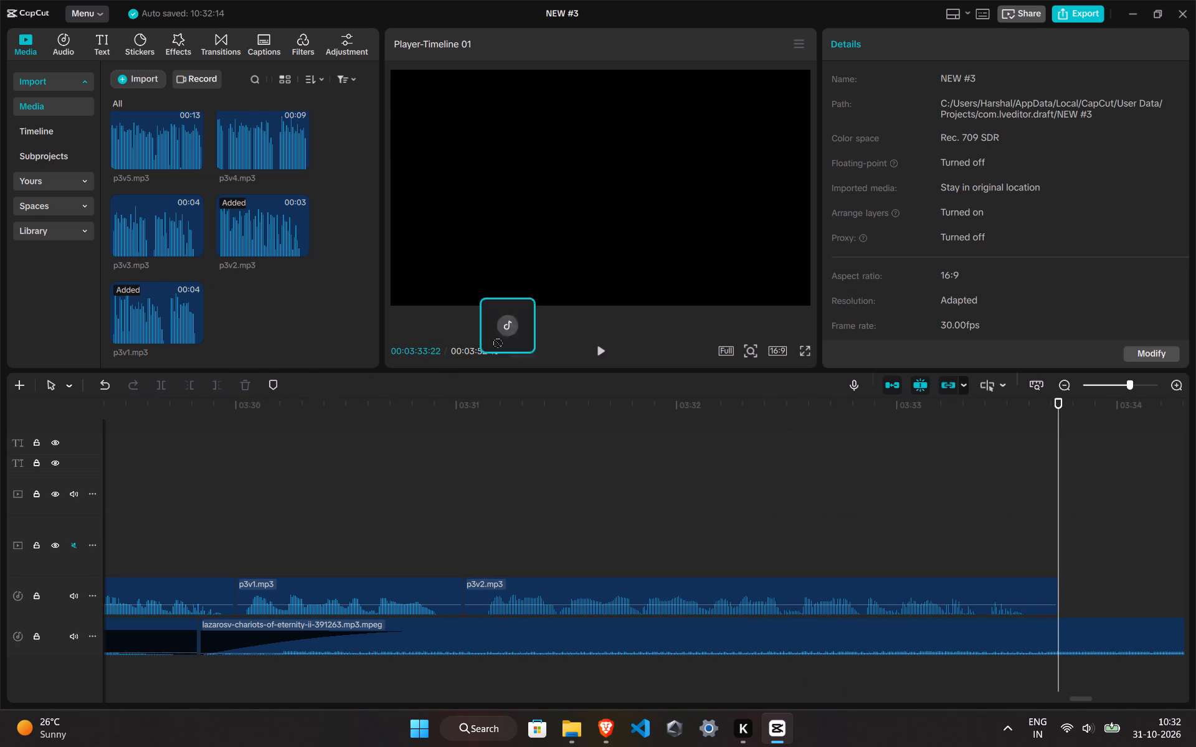
pyautogui.moveTo(492, 337); pyautogui.dragTo(1060, 594)
# Listen to p3v3.mp3, split it at 03:36:24 and delete its silent tail.
pyautogui.click(954, 532)
pyautogui.press('space')
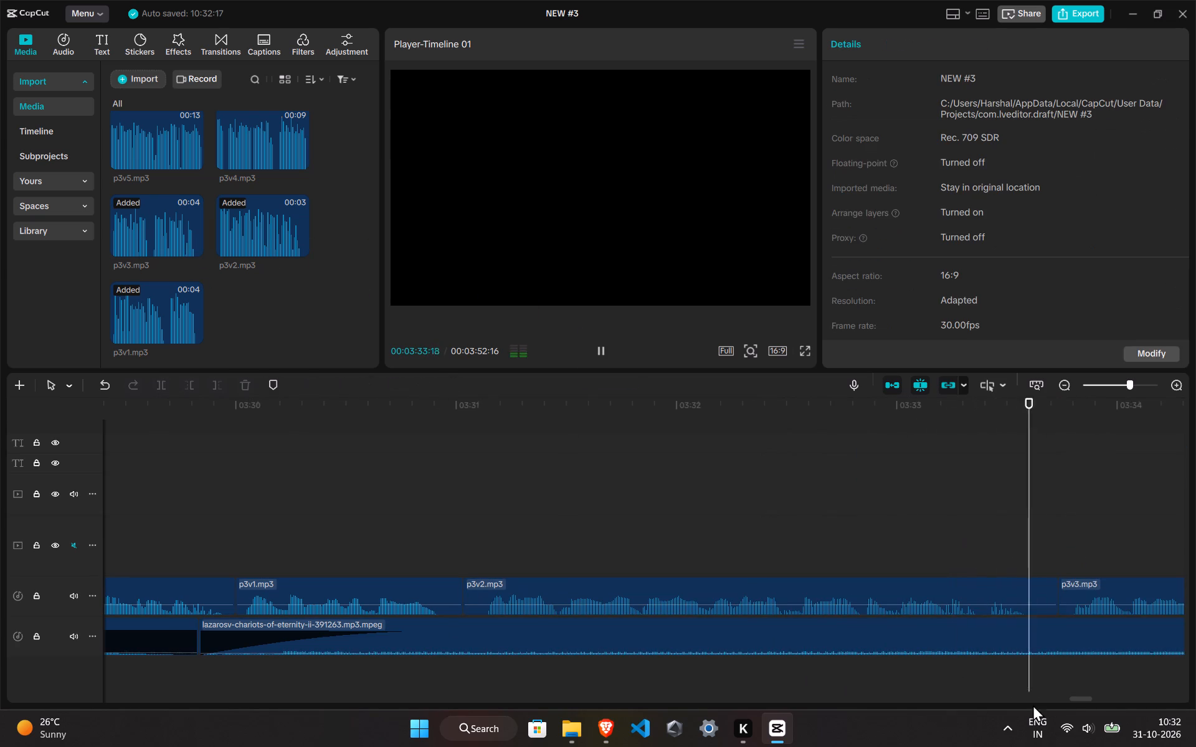
pyautogui.moveTo(1072, 701); pyautogui.dragTo(1055, 698)
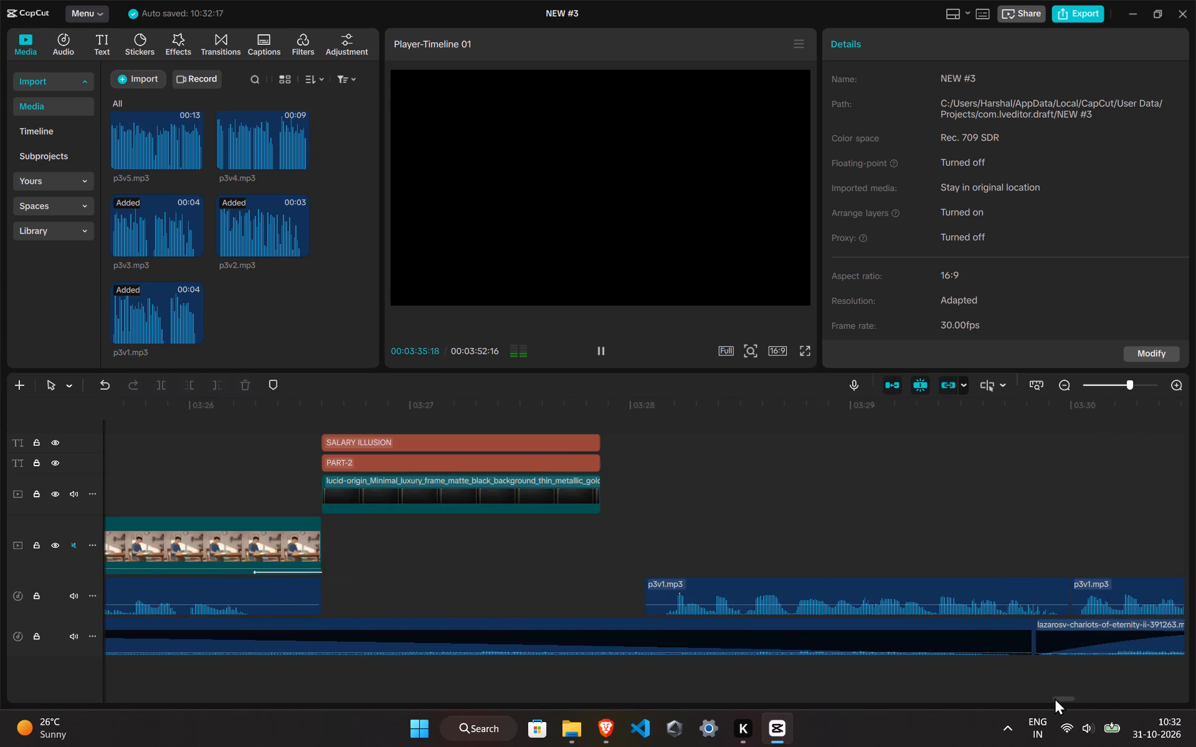
pyautogui.moveTo(1055, 698); pyautogui.dragTo(1100, 693)
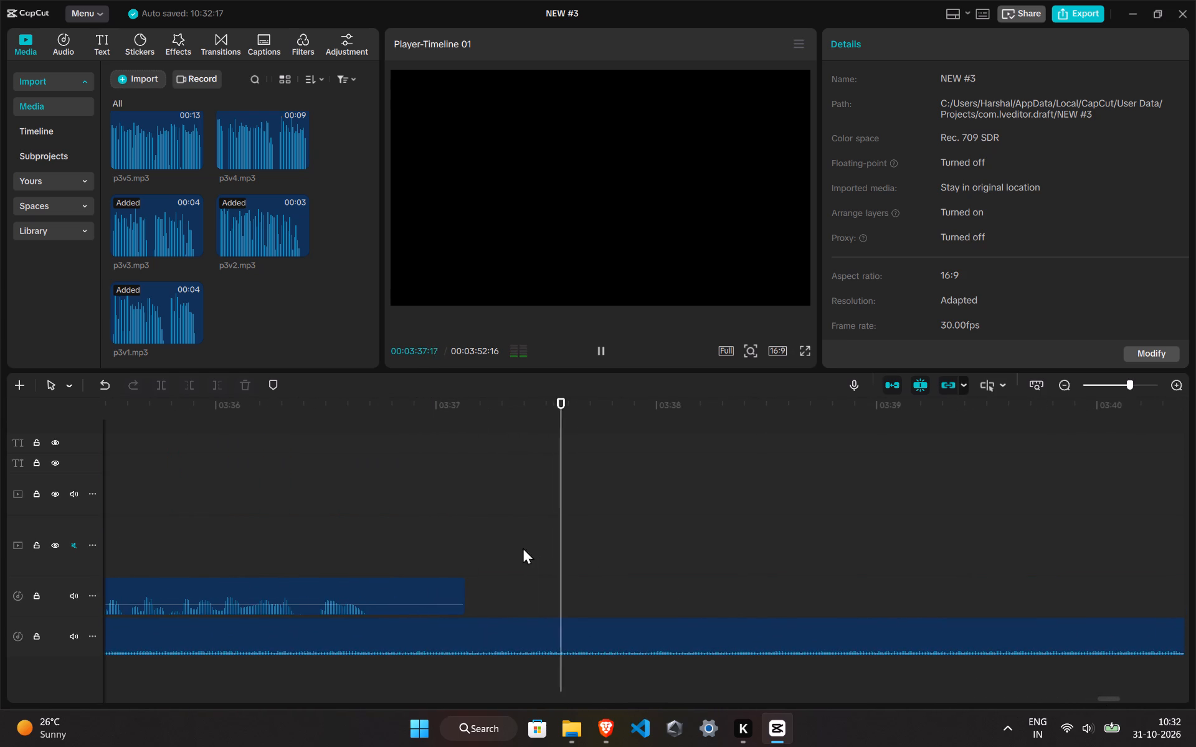
pyautogui.click(419, 536)
pyautogui.click(396, 548)
pyautogui.click(411, 594)
pyautogui.hotkey('ctrl', 'b')
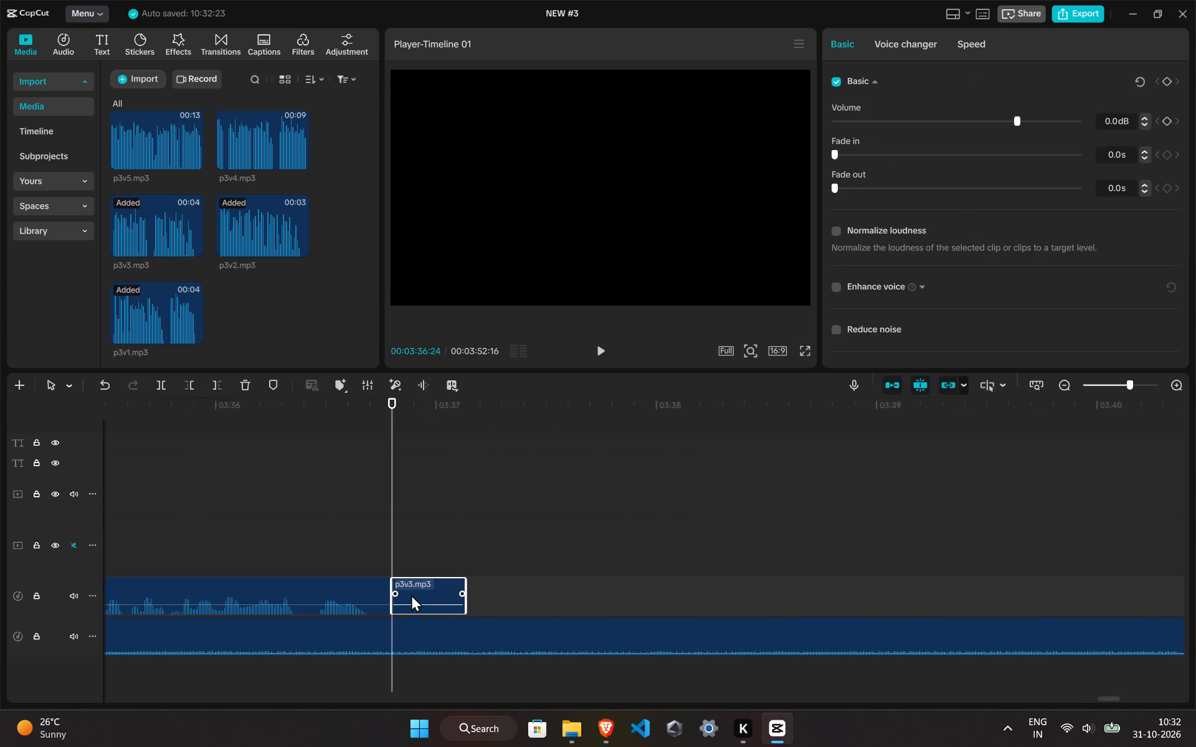
pyautogui.click(239, 390)
# Add p3v4.mp3 to the narration track and snap it directly against the end of the trimmed p3v3.mp3.
pyautogui.moveTo(275, 138); pyautogui.dragTo(286, 176)
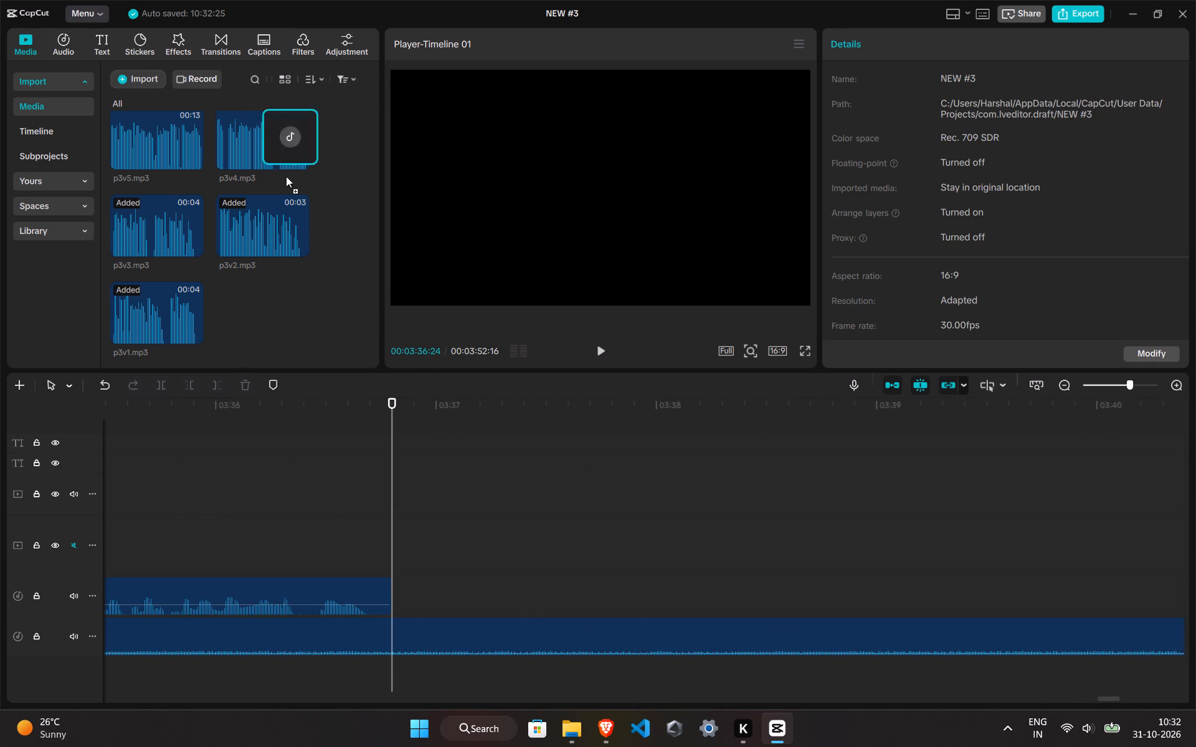
pyautogui.moveTo(286, 176); pyautogui.dragTo(387, 590)
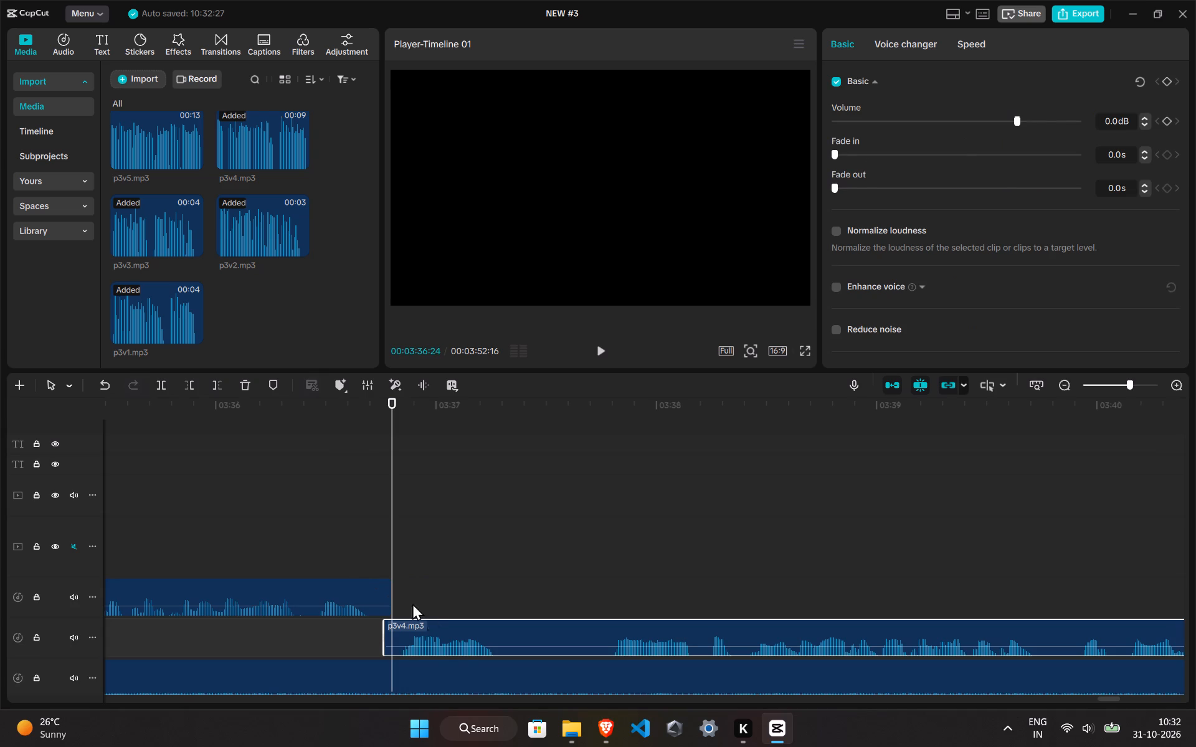
pyautogui.click(429, 617)
pyautogui.moveTo(430, 626); pyautogui.dragTo(442, 612)
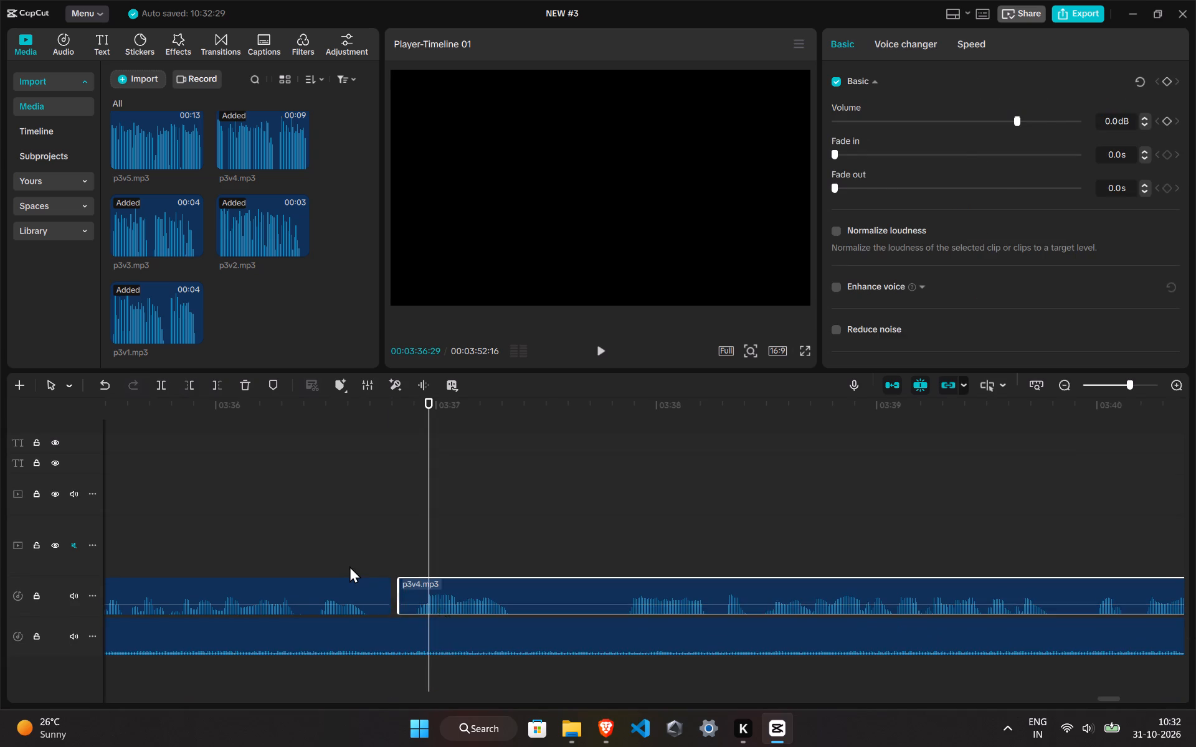
pyautogui.click(349, 566)
pyautogui.moveTo(429, 585); pyautogui.dragTo(419, 585)
# Cut the silent pause between 03:37:10 and 03:37:23 out of p3v4.mp3 and move the remainder back to close the gap.
pyautogui.press('space')
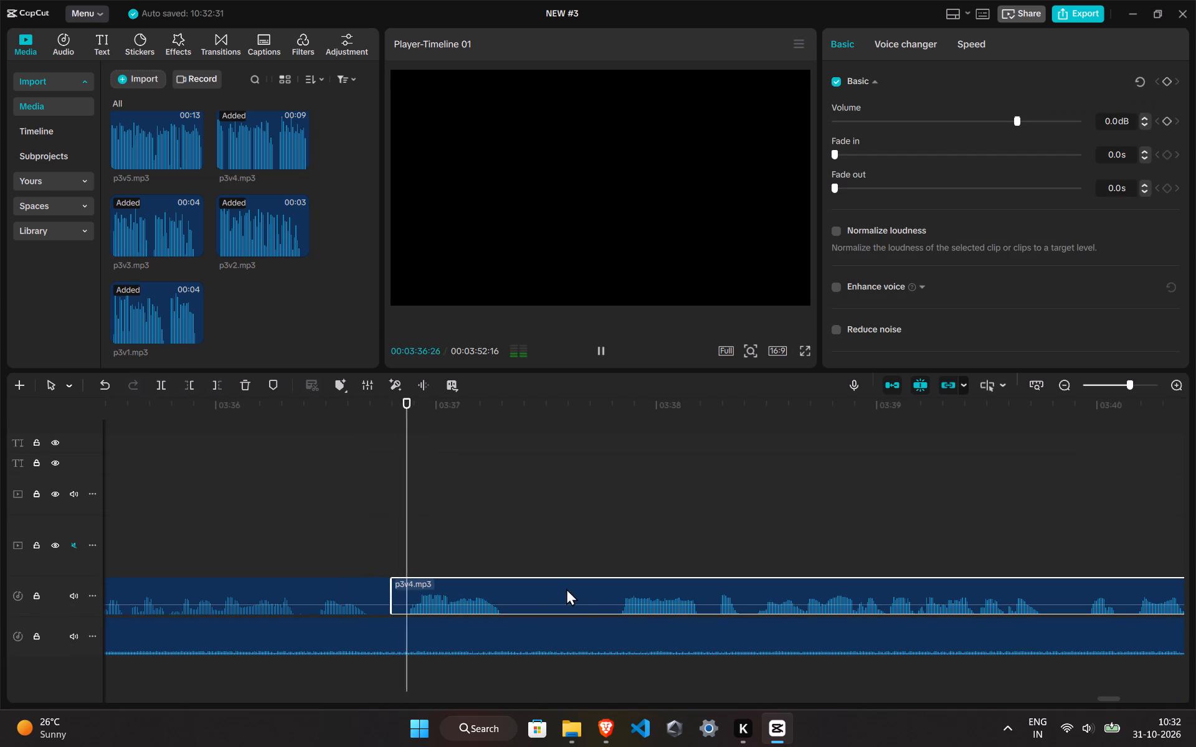
pyautogui.click(528, 545)
pyautogui.click(516, 542)
pyautogui.click(522, 616)
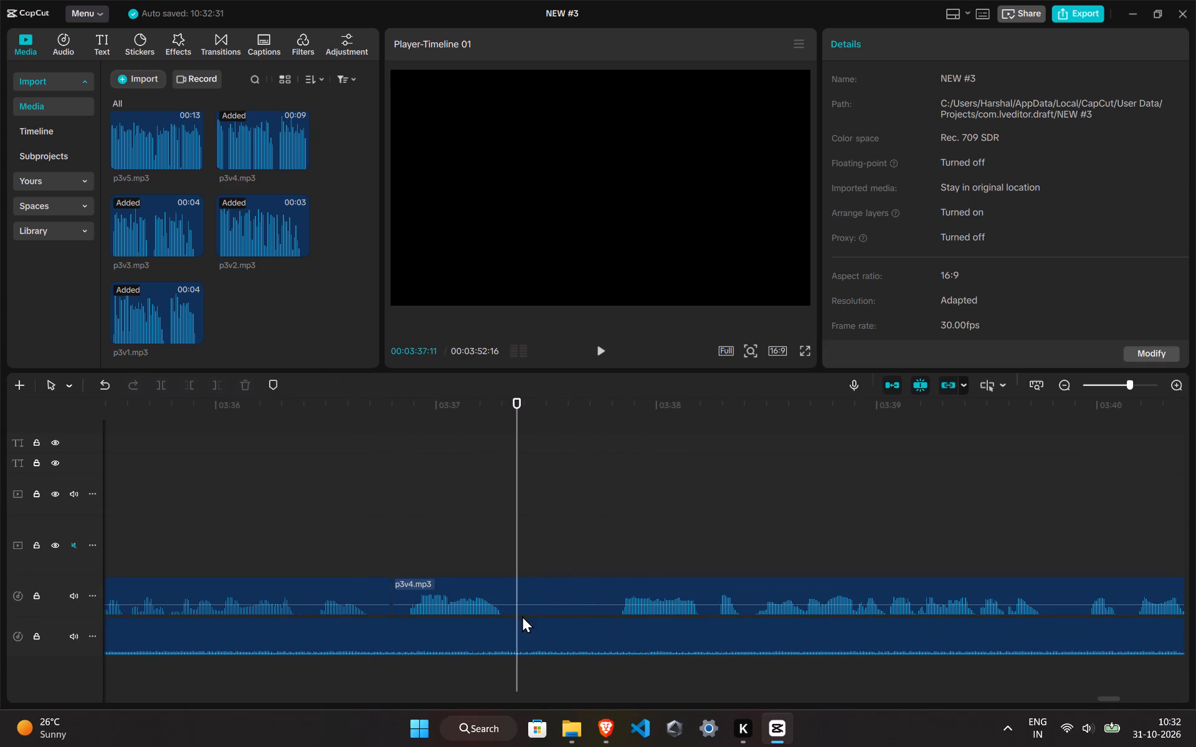
pyautogui.click(508, 537)
pyautogui.click(515, 596)
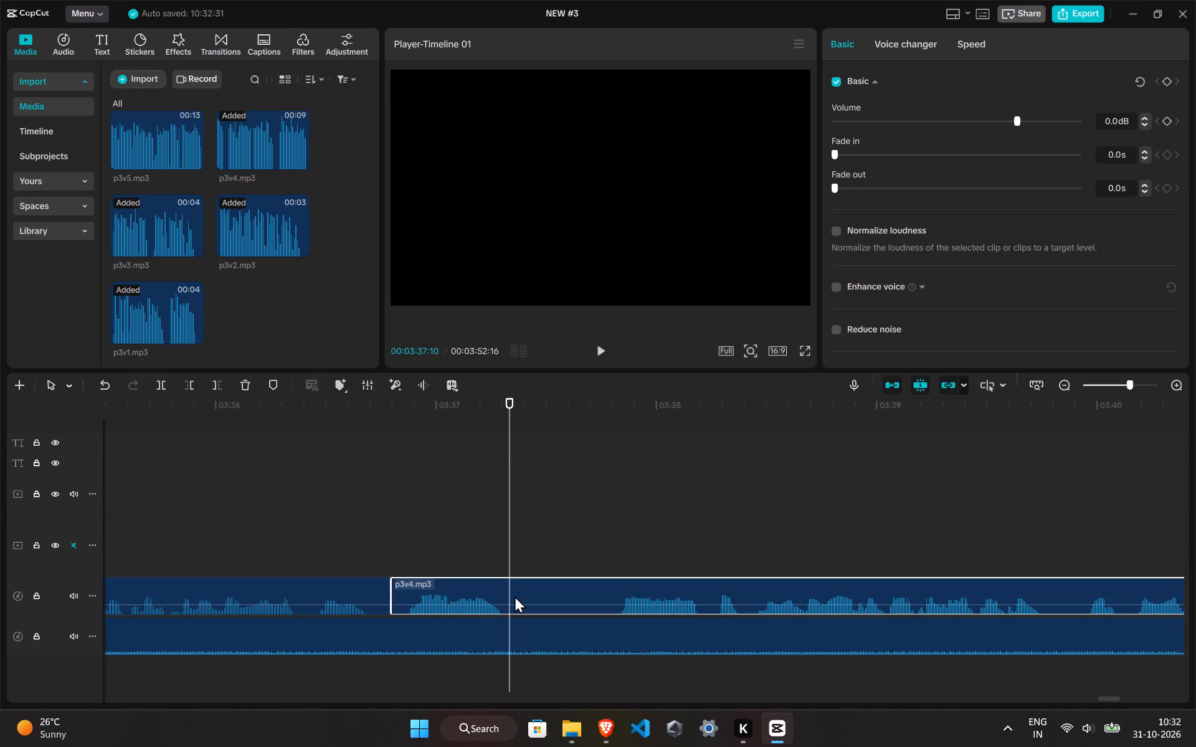
pyautogui.hotkey('ctrl', 'b')
pyautogui.click(609, 524)
pyautogui.click(592, 600)
pyautogui.hotkey('ctrl', 'b')
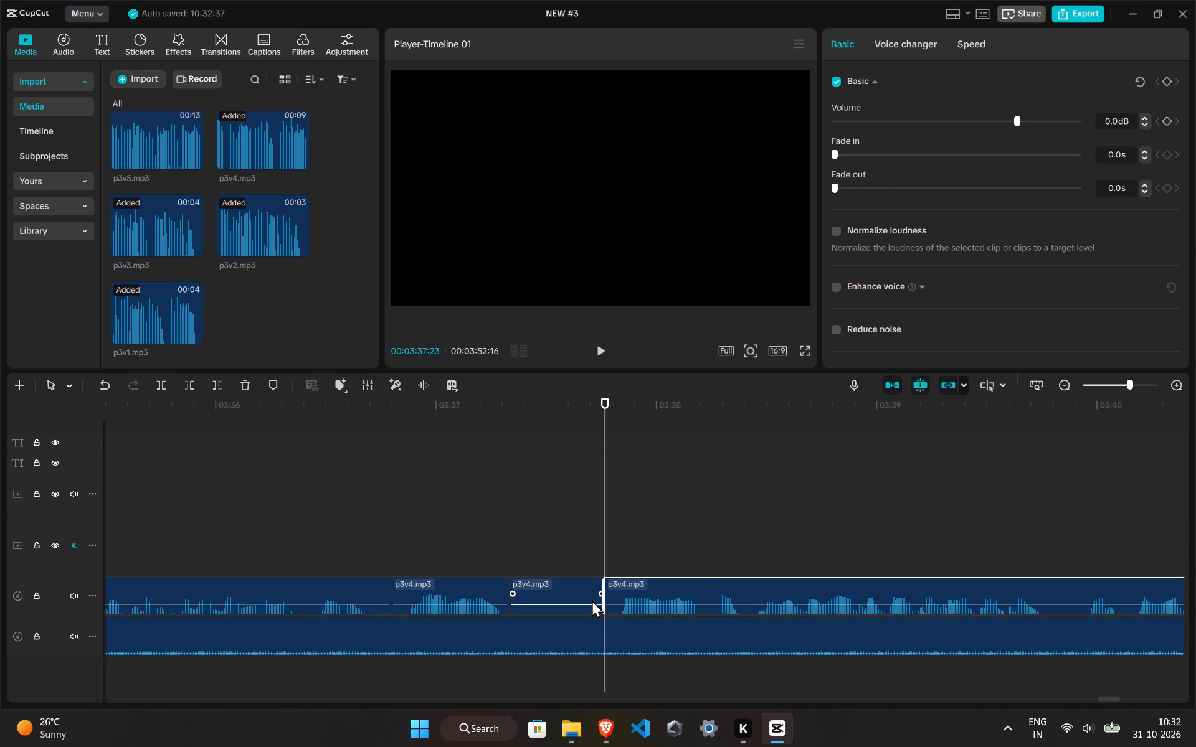
pyautogui.click(591, 600)
pyautogui.click(249, 381)
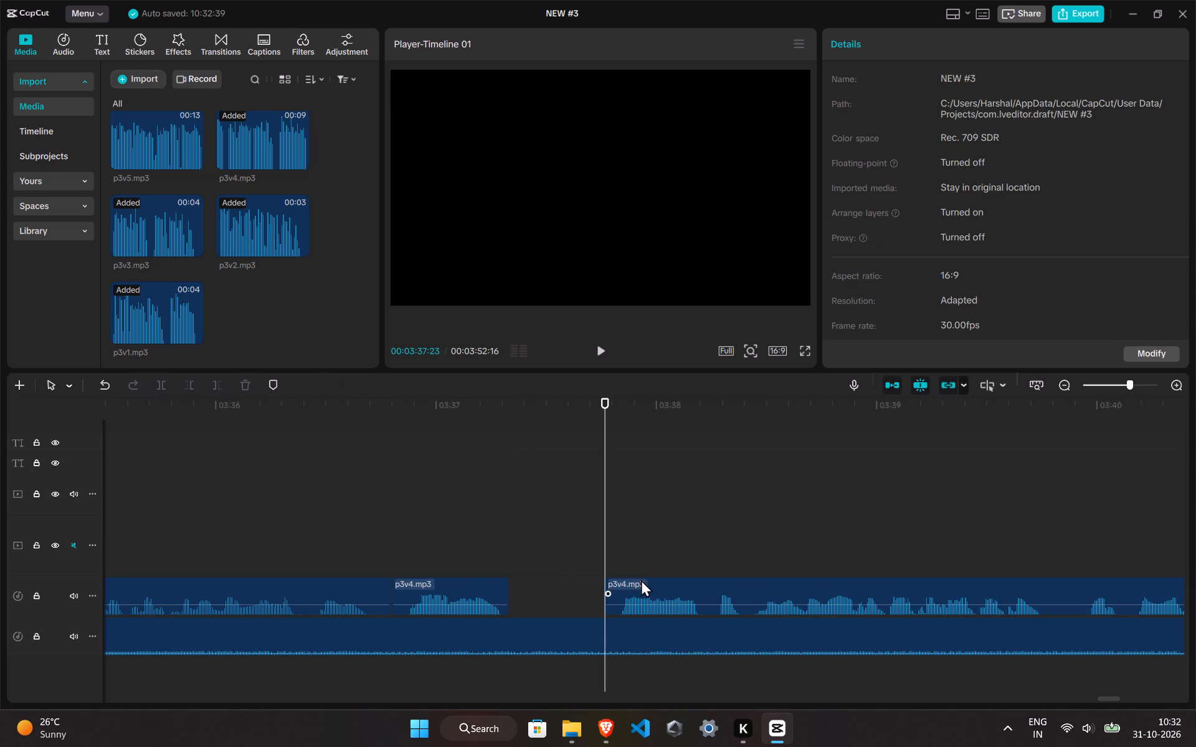
pyautogui.moveTo(641, 580); pyautogui.dragTo(549, 580)
# Listen on through p3v4.mp3, cut out its pause between 03:41:07 and 03:41:23, and close the gap.
pyautogui.click(452, 514)
pyautogui.press('space')
pyautogui.scroll(-3, 618, 544)
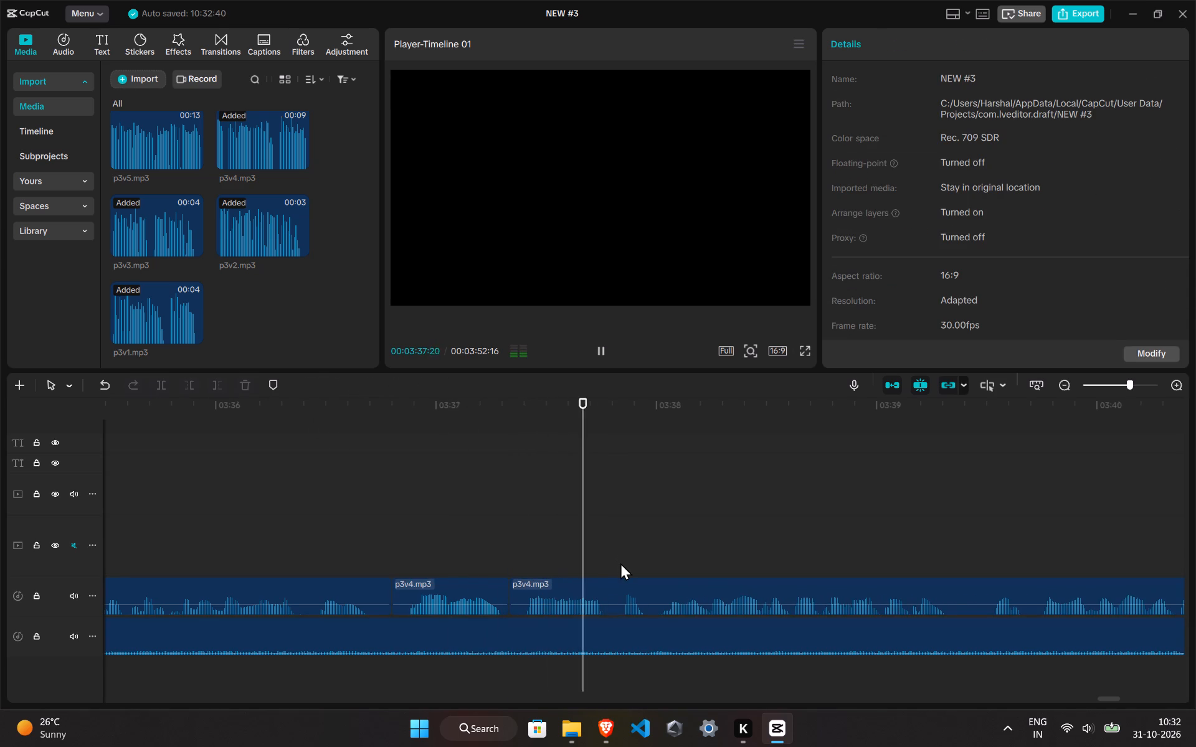
pyautogui.scroll(-12, 620, 563)
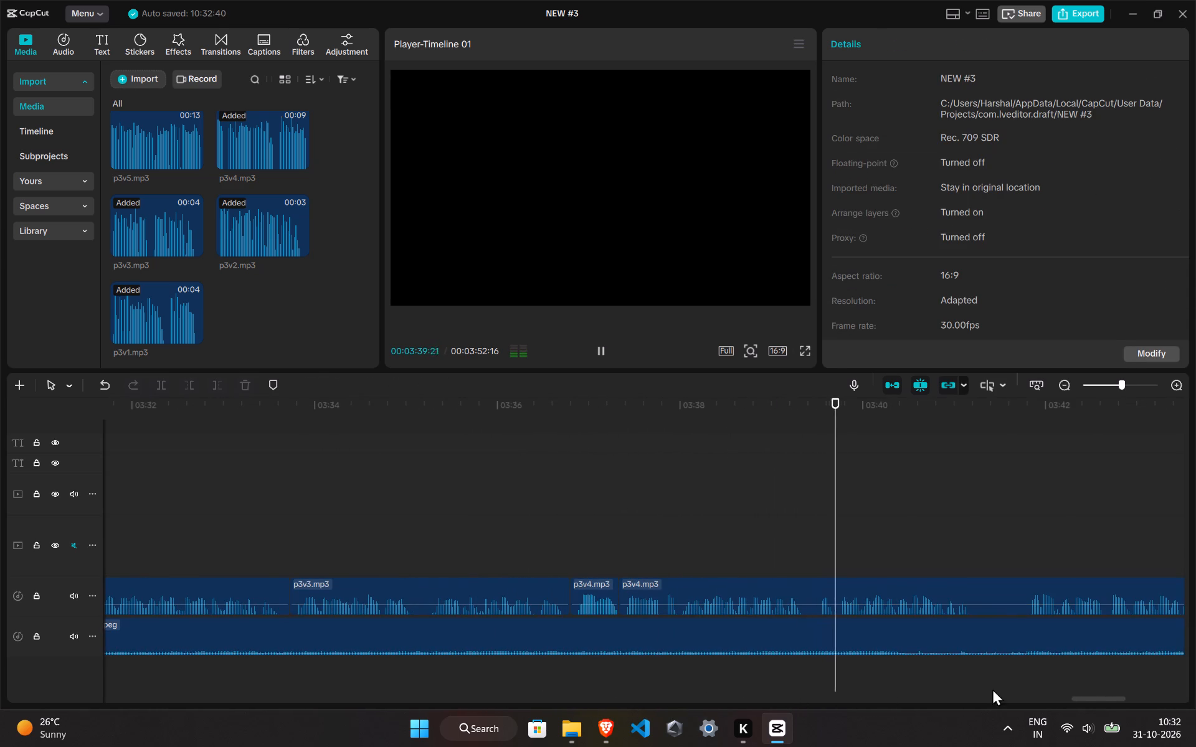
pyautogui.moveTo(1102, 698); pyautogui.dragTo(1121, 694)
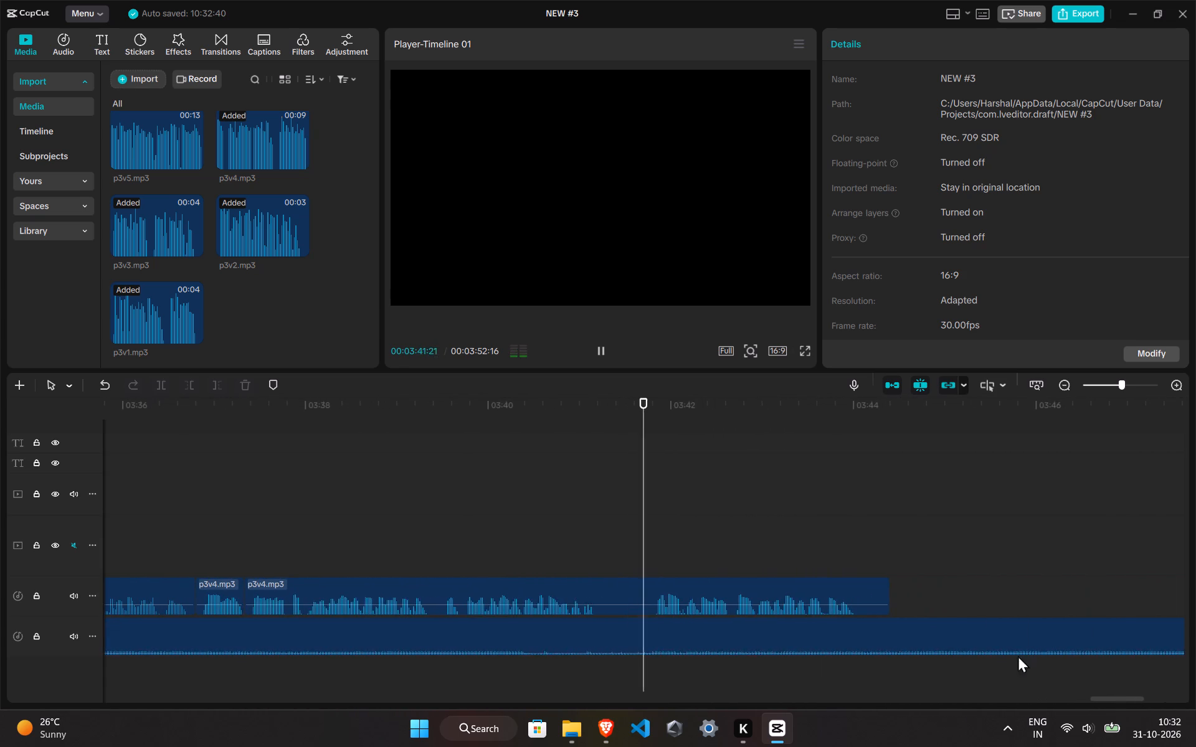
pyautogui.click(600, 503)
pyautogui.click(618, 578)
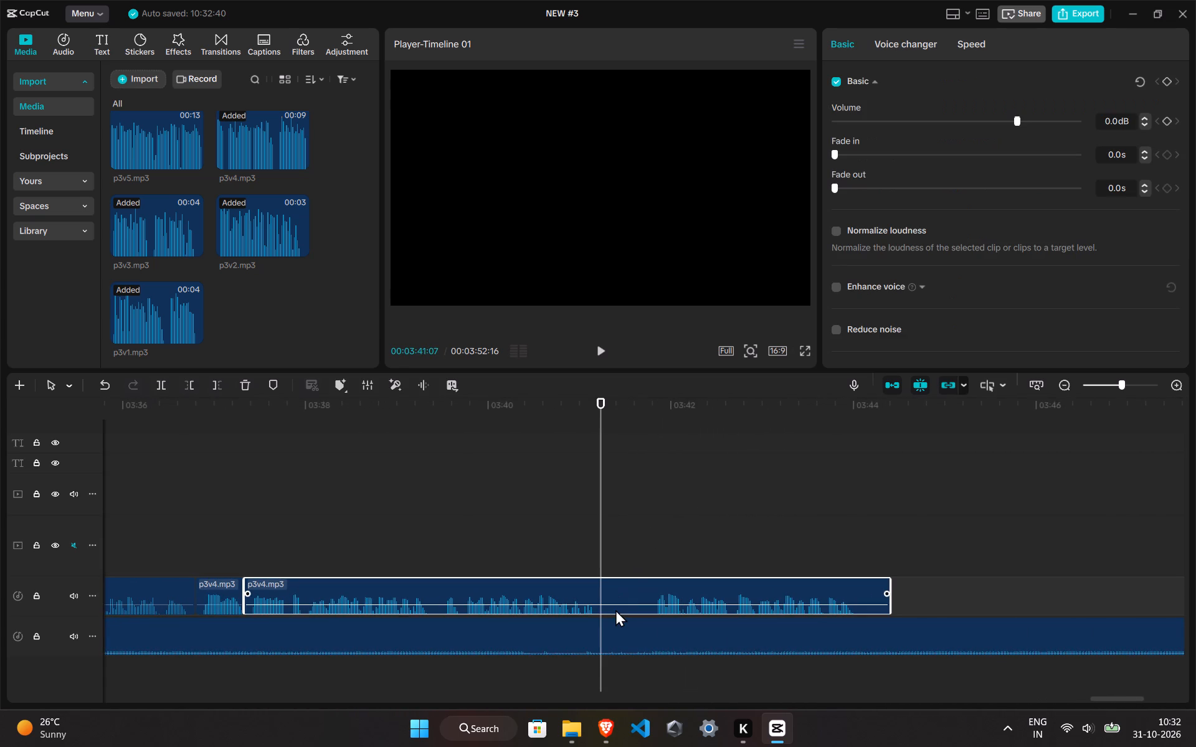
pyautogui.hotkey('ctrl', 'b')
pyautogui.click(643, 511)
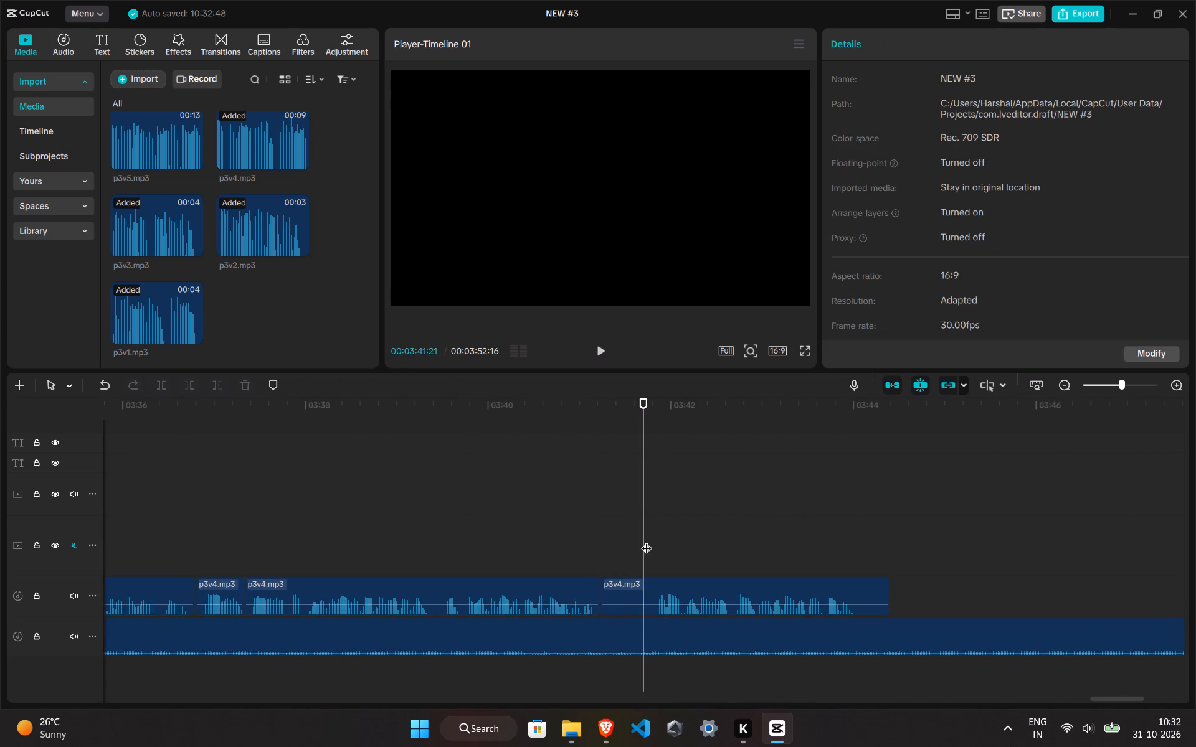
pyautogui.click(647, 540)
pyautogui.click(633, 590)
pyautogui.hotkey('ctrl', 'b')
pyautogui.click(633, 590)
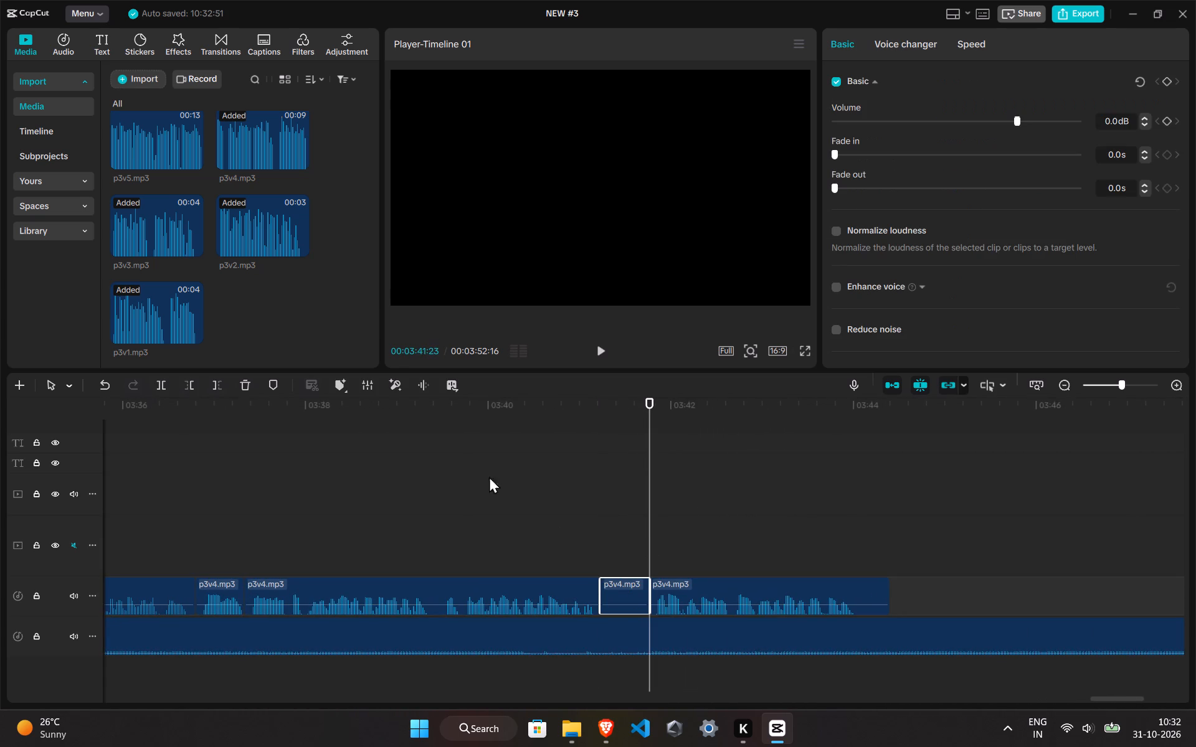
pyautogui.click(247, 378)
pyautogui.click(632, 555)
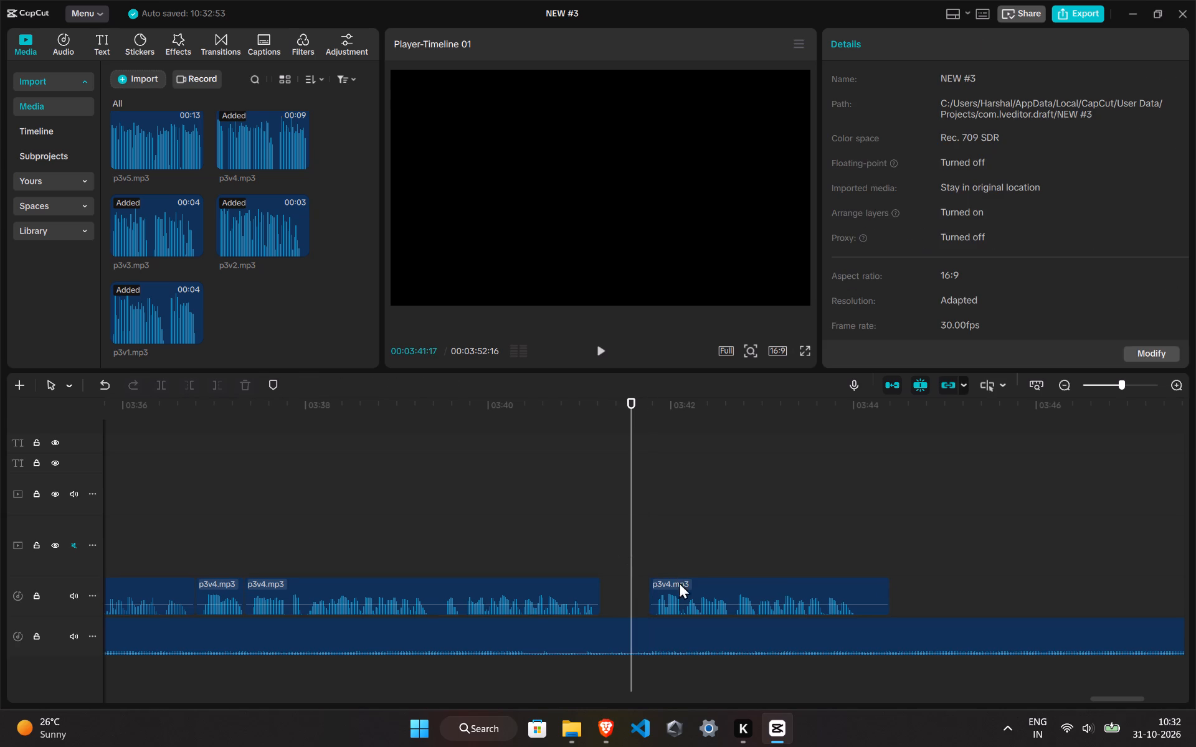
pyautogui.moveTo(691, 597); pyautogui.dragTo(646, 599)
# Listen to the last piece of p3v4.mp3, split it at 03:43:20 and delete its silent tail.
pyautogui.click(523, 551)
pyautogui.press('space')
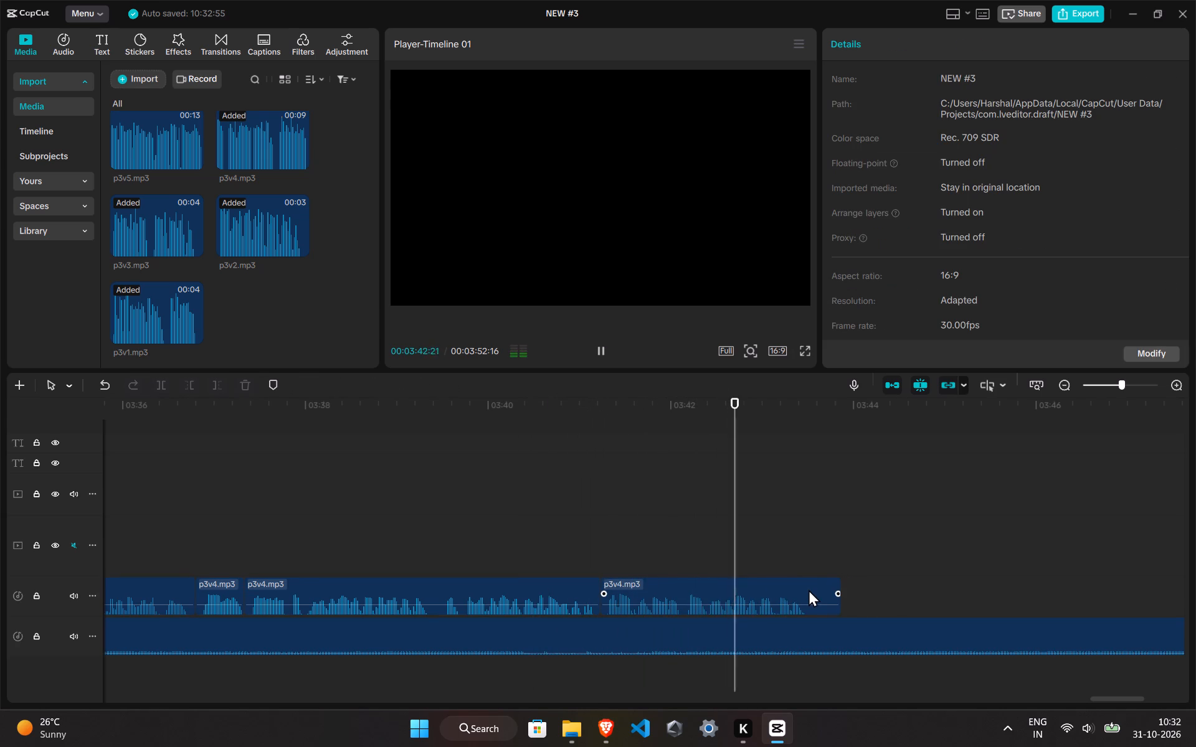
pyautogui.click(827, 561)
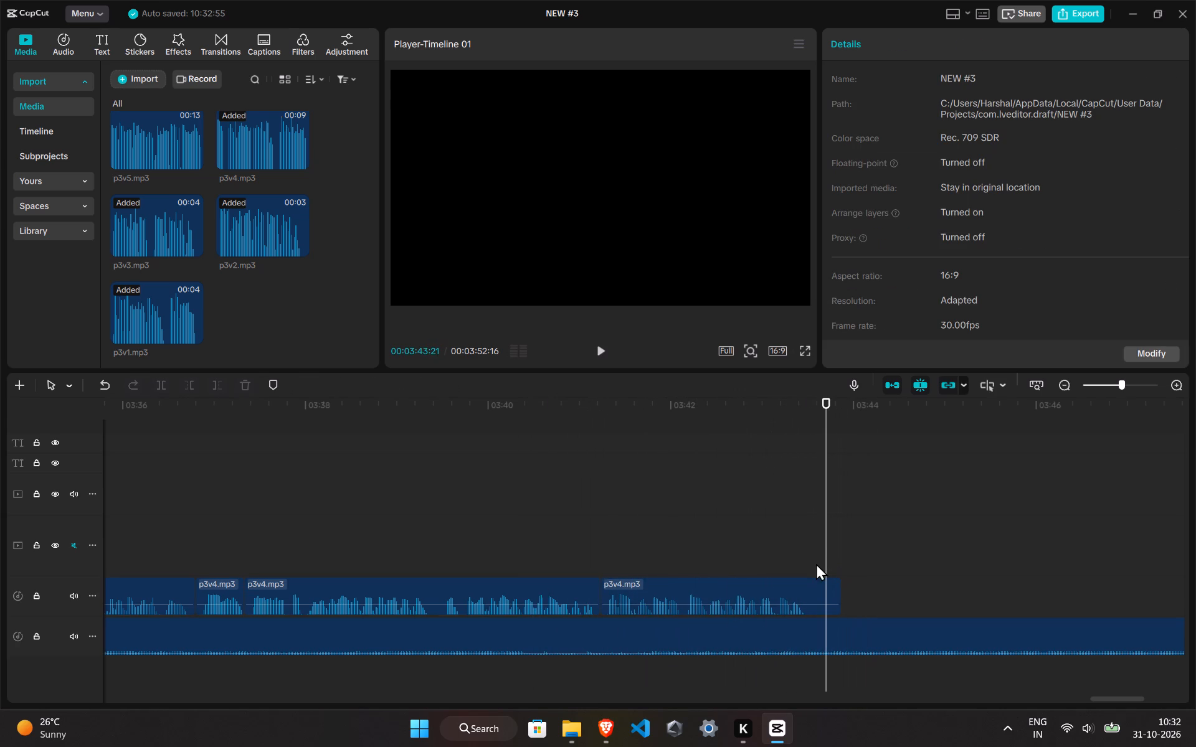
pyautogui.click(816, 563)
pyautogui.click(826, 593)
pyautogui.moveTo(815, 555); pyautogui.dragTo(822, 554)
pyautogui.hotkey('ctrl', 'b')
pyautogui.click(250, 385)
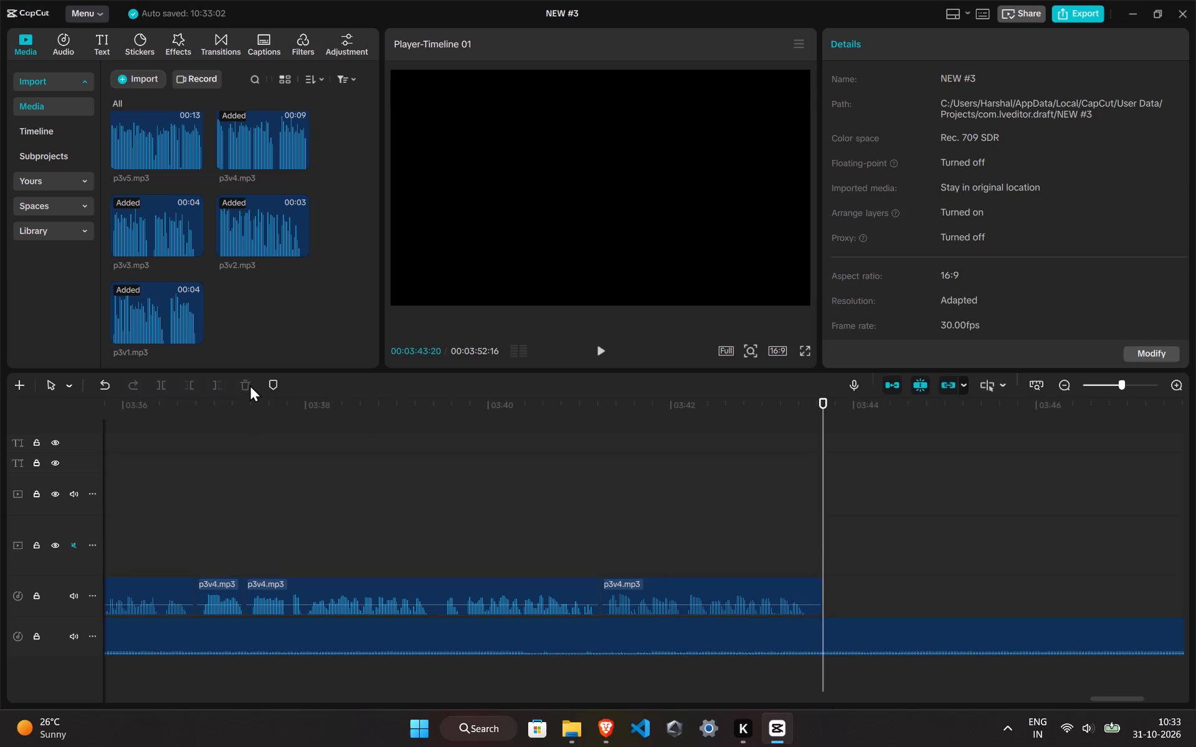
# Add p3v5.mp3 to the narration track directly after the trimmed p3v4.mp3.
pyautogui.scroll(2, 251, 303)
pyautogui.moveTo(156, 281); pyautogui.dragTo(899, 566)
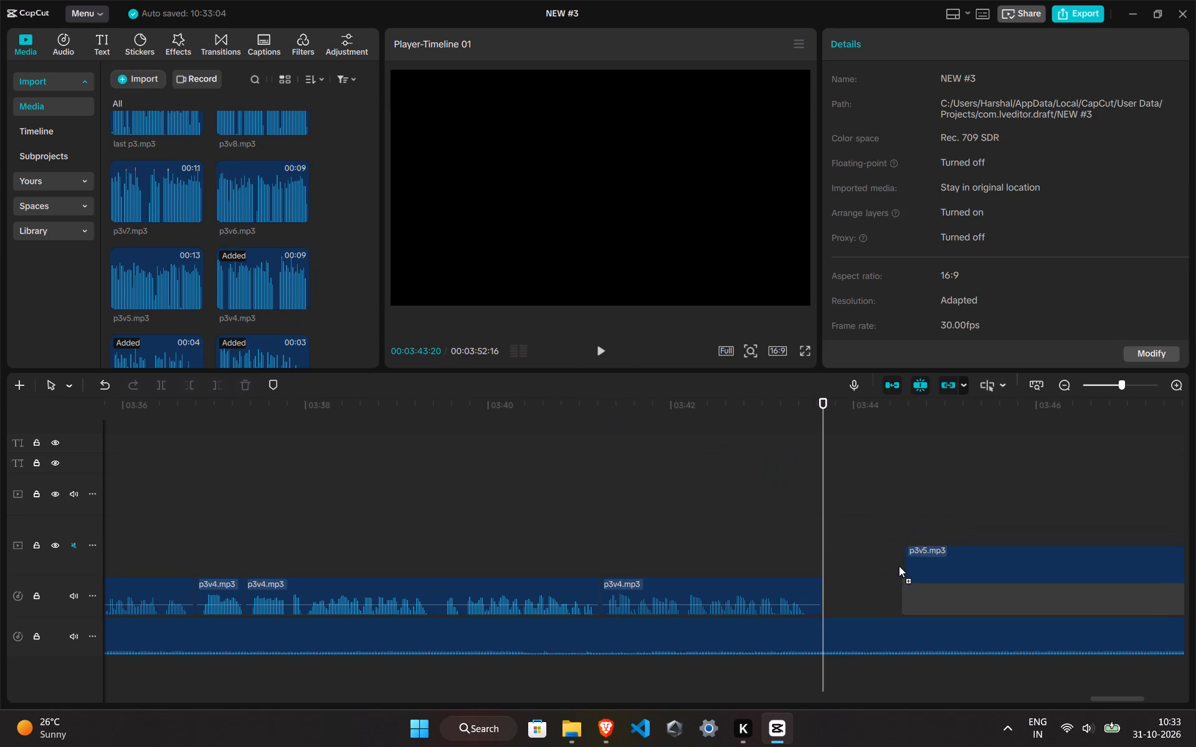
pyautogui.moveTo(899, 566); pyautogui.dragTo(821, 587)
pyautogui.click(801, 563)
# Listen to p3v5.mp3 through to its end, split it at 03:55:20 and delete its silent tail.
pyautogui.click(694, 543)
pyautogui.press('space')
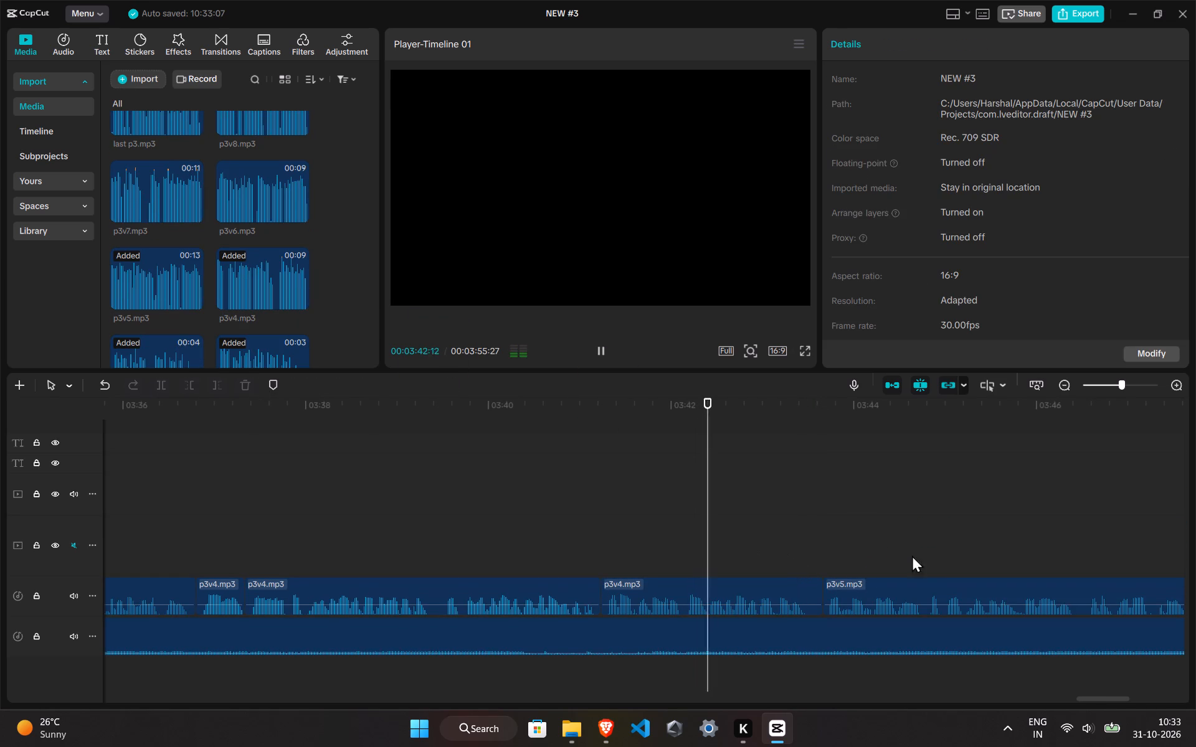
pyautogui.moveTo(1088, 698); pyautogui.dragTo(1113, 691)
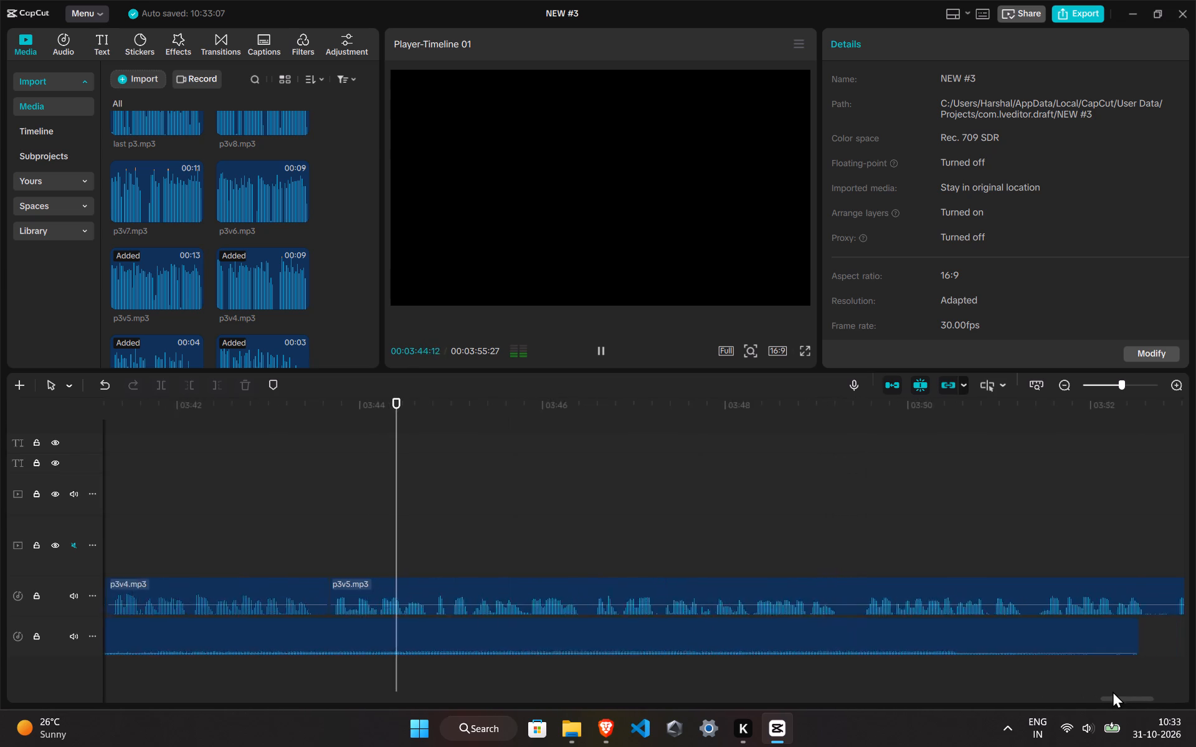
pyautogui.moveTo(1113, 691); pyautogui.dragTo(1132, 688)
pyautogui.keyDown('ctrl'); pyautogui.scroll(-6, 736, 605); pyautogui.keyUp('ctrl')
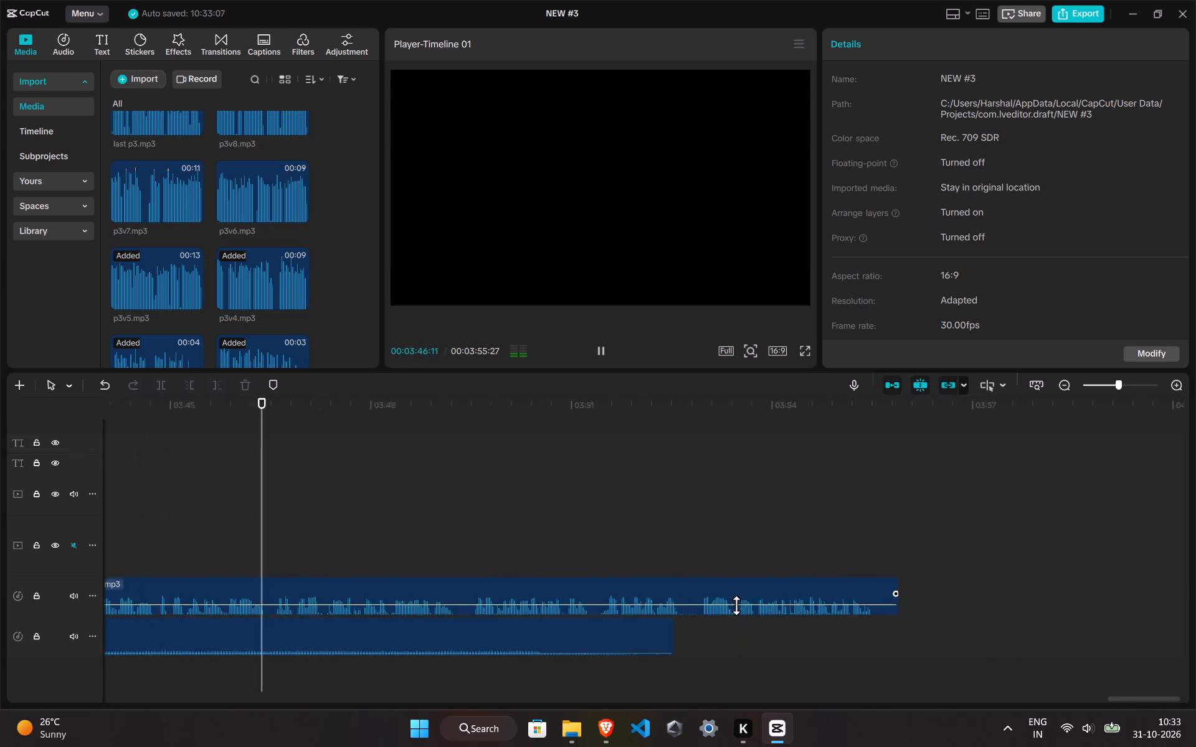
pyautogui.keyDown('ctrl'); pyautogui.scroll(-5, 734, 605); pyautogui.keyUp('ctrl')
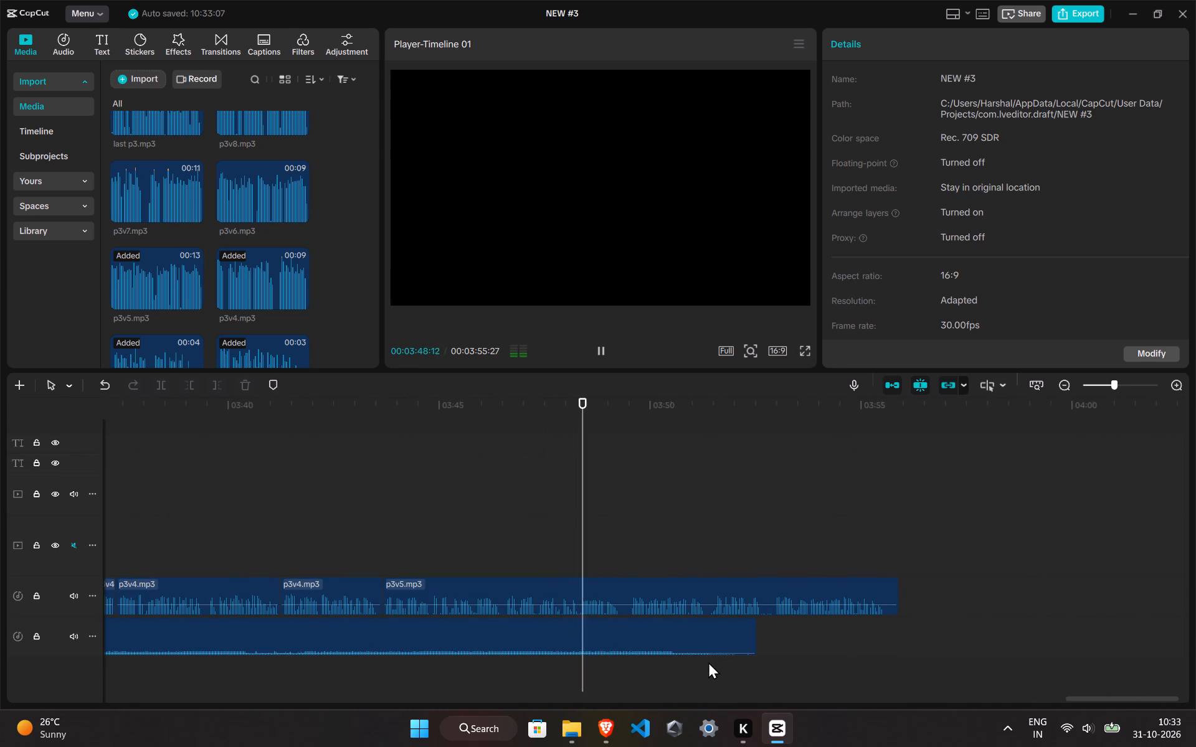
pyautogui.keyDown('ctrl'); pyautogui.scroll(13, 626, 614); pyautogui.keyUp('ctrl')
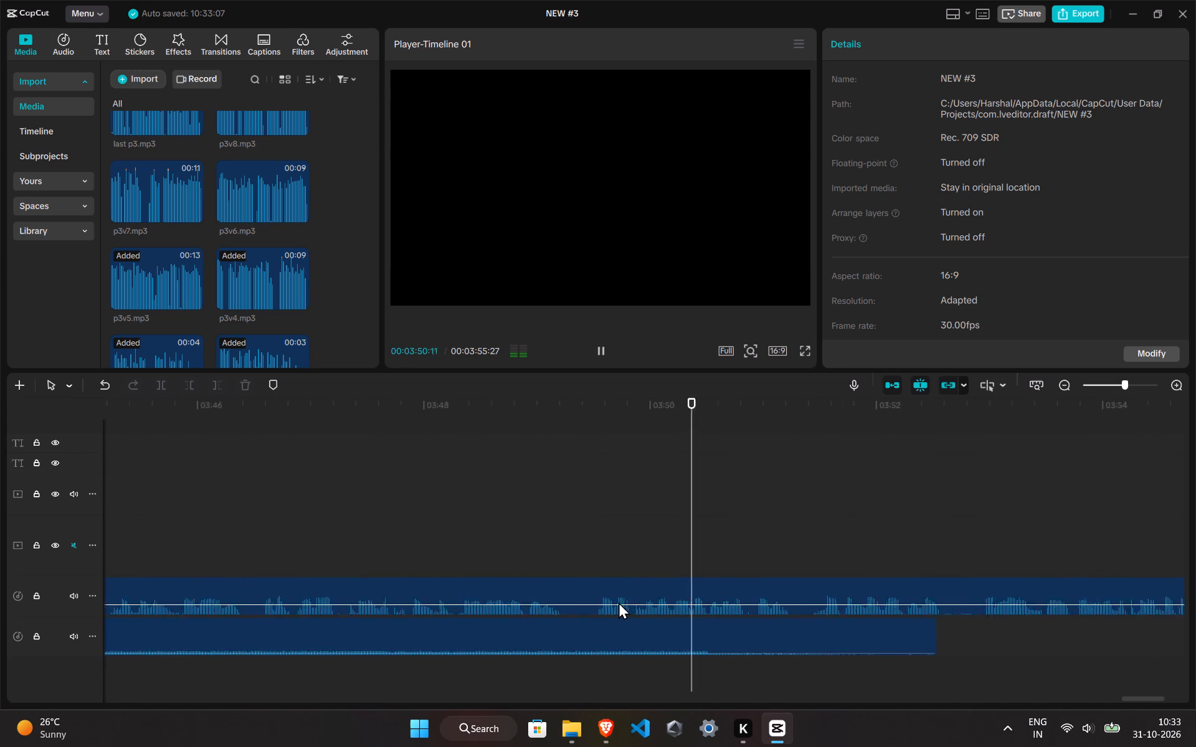
pyautogui.keyDown('ctrl'); pyautogui.scroll(6, 619, 602); pyautogui.keyUp('ctrl')
pyautogui.keyDown('ctrl'); pyautogui.scroll(-12, 692, 616); pyautogui.keyUp('ctrl')
pyautogui.keyDown('ctrl'); pyautogui.scroll(-3, 752, 652); pyautogui.keyUp('ctrl')
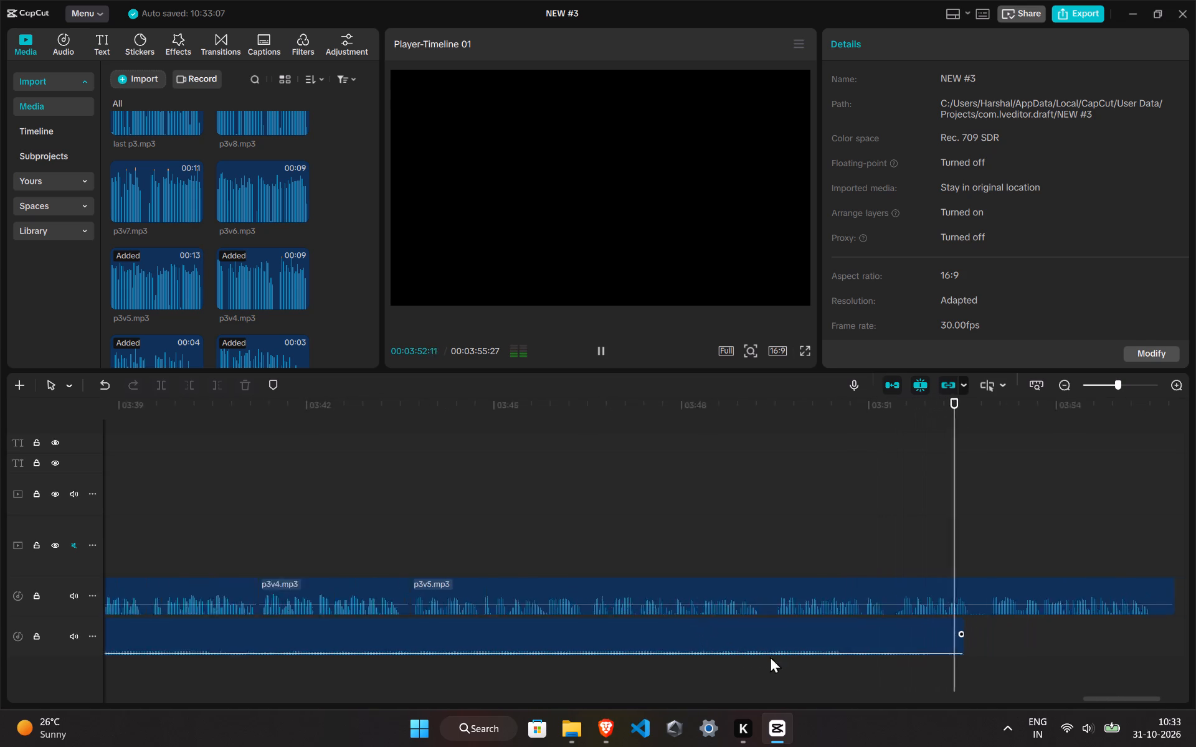
pyautogui.keyDown('ctrl'); pyautogui.scroll(-2, 770, 656); pyautogui.keyUp('ctrl')
pyautogui.keyDown('ctrl'); pyautogui.scroll(-5, 994, 650); pyautogui.keyUp('ctrl')
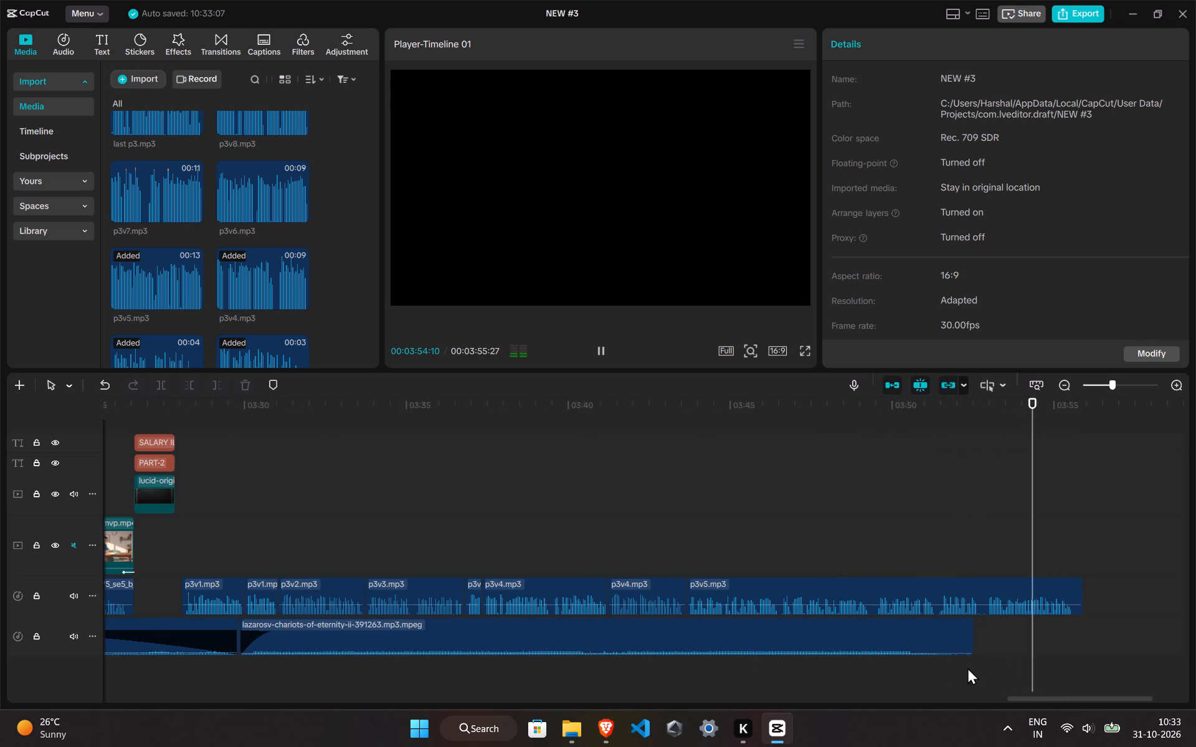
pyautogui.moveTo(1073, 703); pyautogui.dragTo(1086, 698)
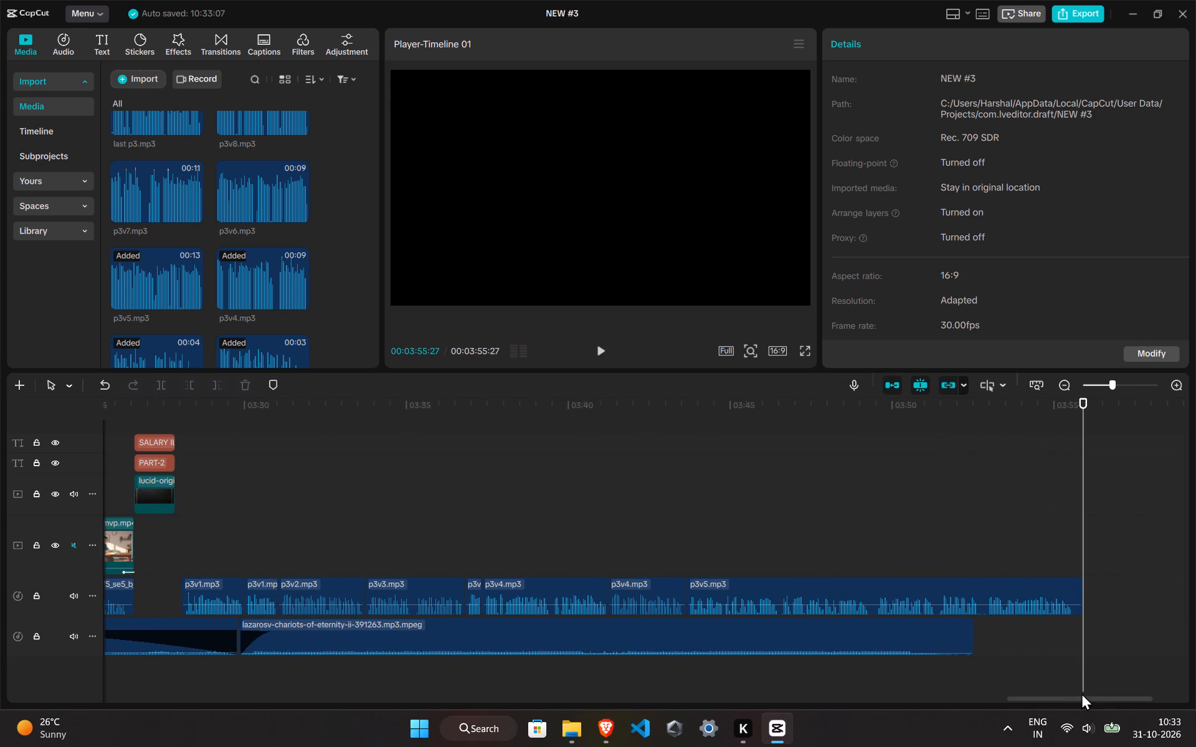
pyautogui.click(1076, 549)
pyautogui.click(1080, 581)
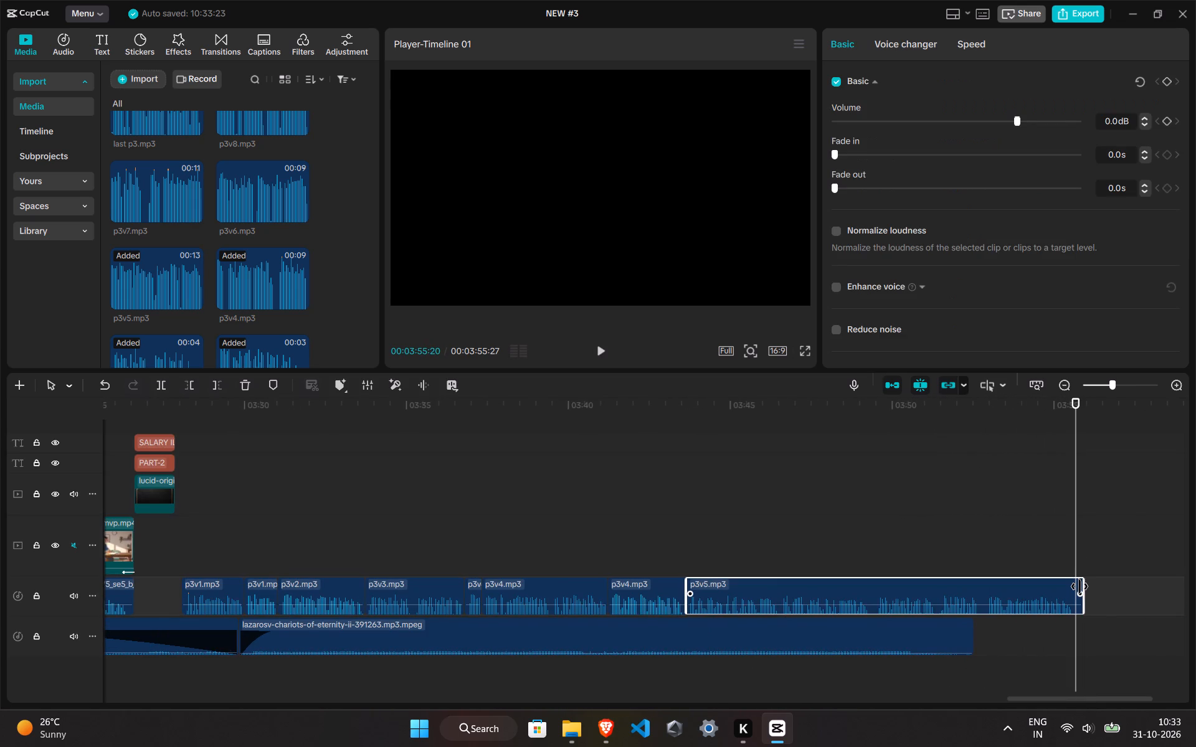
pyautogui.hotkey('ctrl', 'b')
pyautogui.click(244, 388)
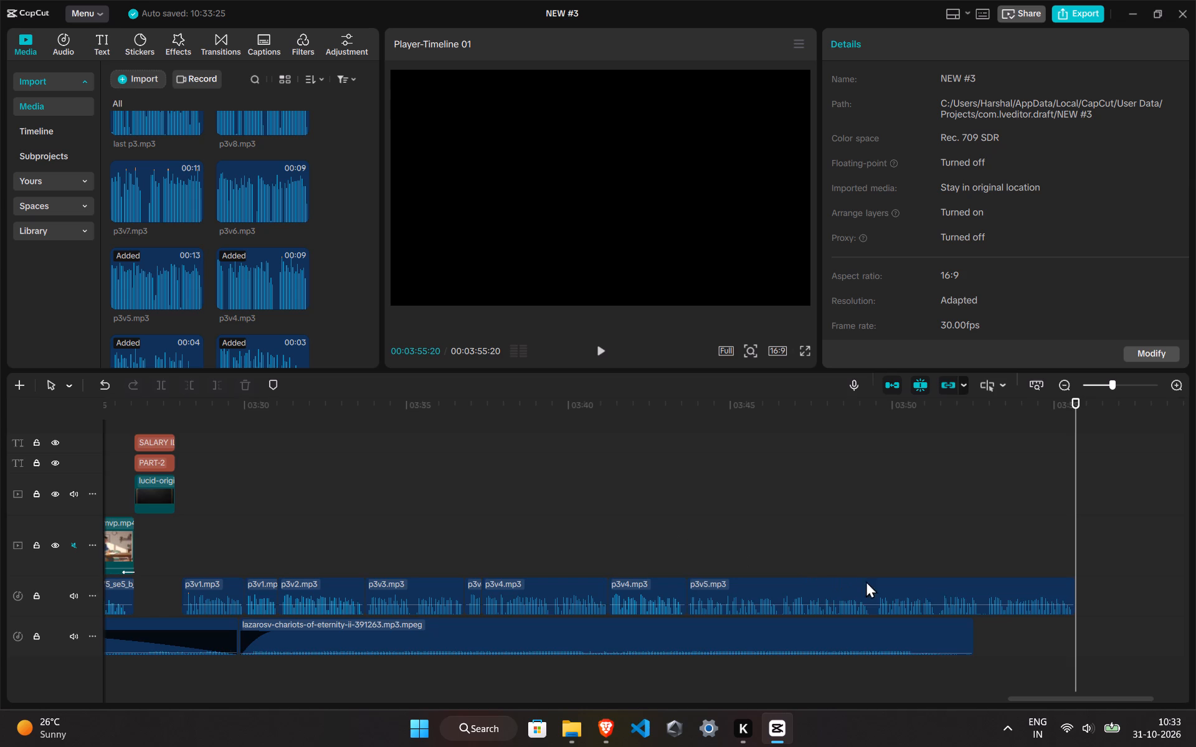
# Cut the silent pause between 03:52:18 and 03:52:27 out of p3v5.mp3 and move the remainder back to close the gap.
pyautogui.keyDown('ctrl'); pyautogui.scroll(20, 953, 588); pyautogui.keyUp('ctrl')
pyautogui.keyDown('ctrl'); pyautogui.scroll(11, 953, 588); pyautogui.keyUp('ctrl')
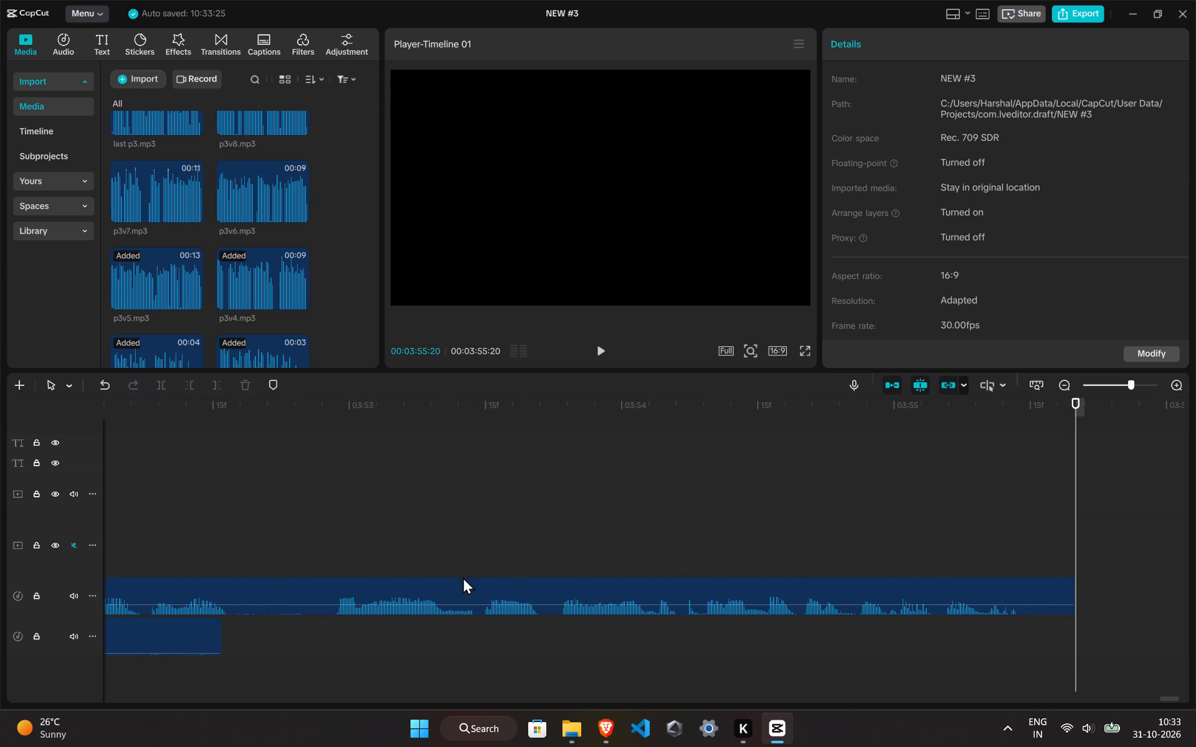
pyautogui.keyDown('ctrl'); pyautogui.scroll(1, 318, 558); pyautogui.keyUp('ctrl')
pyautogui.click(164, 507)
pyautogui.moveTo(163, 507); pyautogui.dragTo(335, 532)
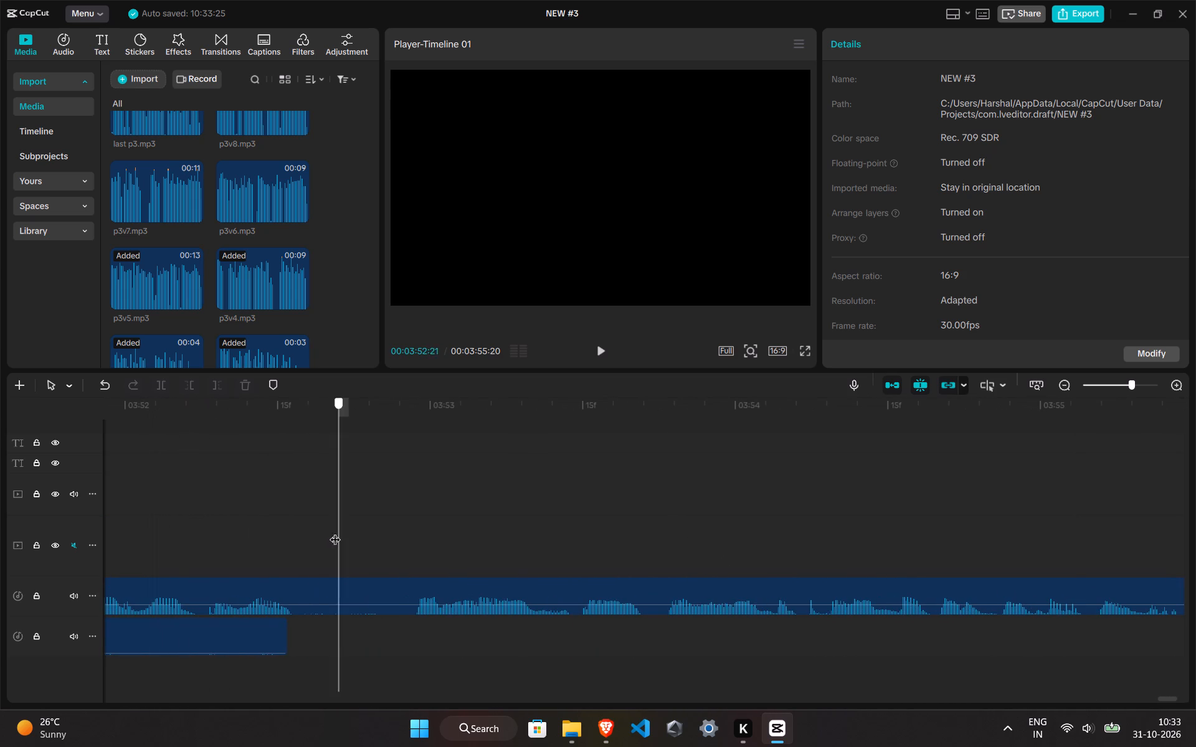
pyautogui.moveTo(335, 532); pyautogui.dragTo(313, 532)
pyautogui.click(326, 598)
pyautogui.hotkey('ctrl', 'b')
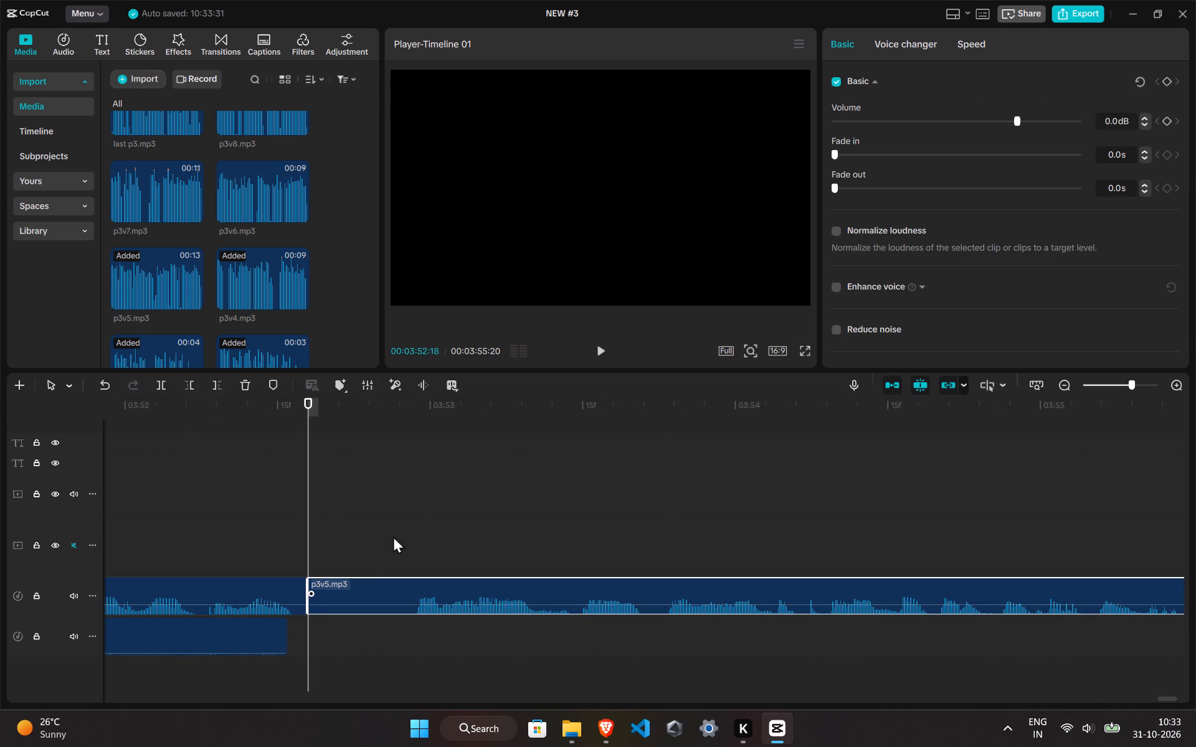
pyautogui.click(397, 502)
pyautogui.click(359, 581)
pyautogui.hotkey('ctrl', 'b')
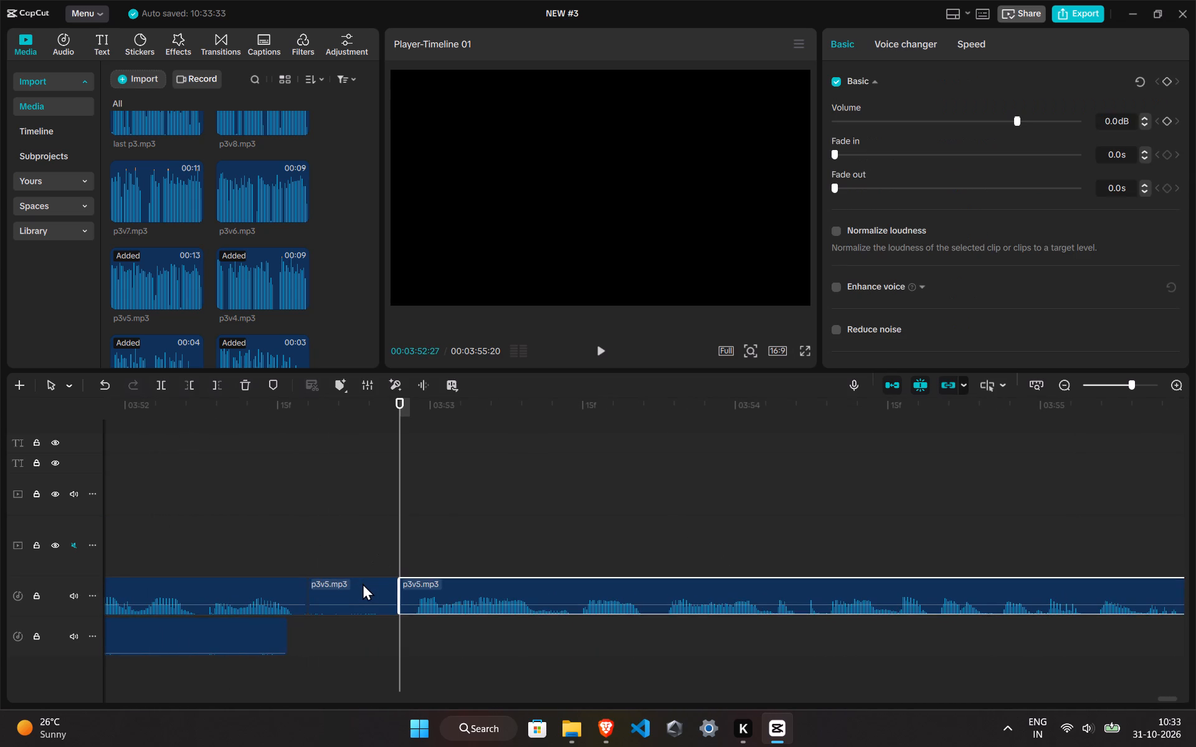
pyautogui.click(363, 590)
pyautogui.click(244, 385)
pyautogui.moveTo(437, 594); pyautogui.dragTo(339, 595)
pyautogui.moveTo(336, 636); pyautogui.dragTo(356, 603)
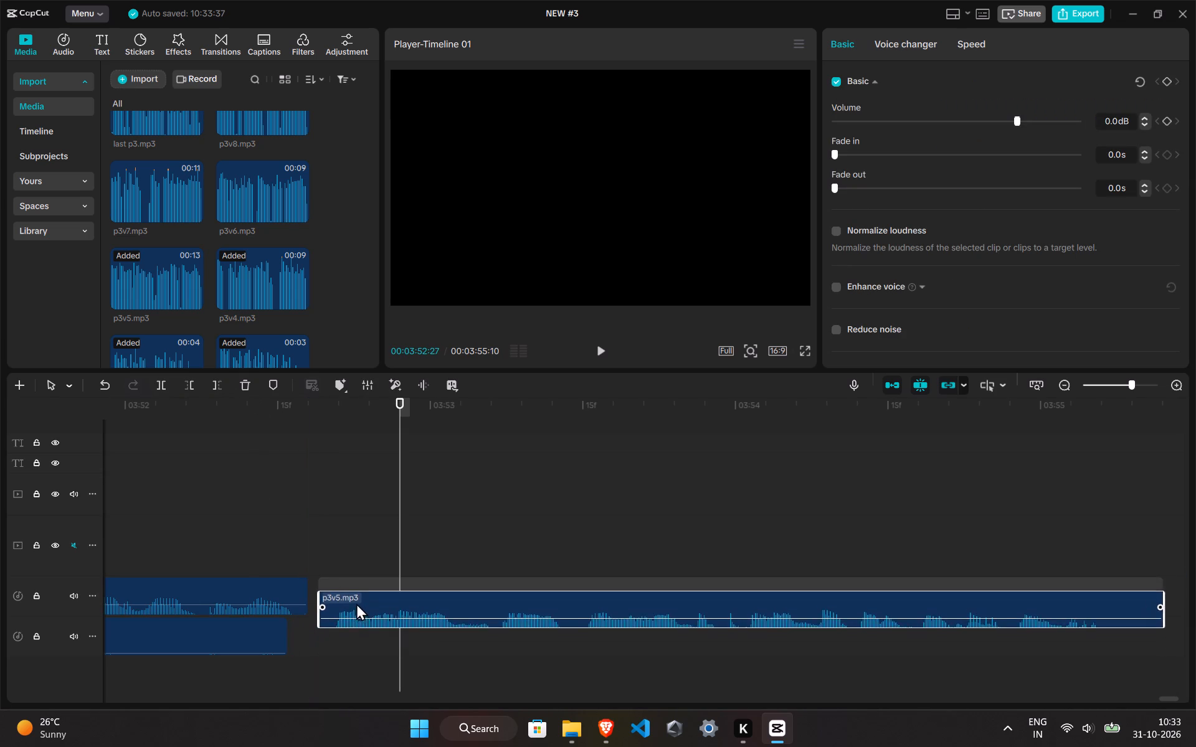
pyautogui.moveTo(356, 603); pyautogui.dragTo(346, 596)
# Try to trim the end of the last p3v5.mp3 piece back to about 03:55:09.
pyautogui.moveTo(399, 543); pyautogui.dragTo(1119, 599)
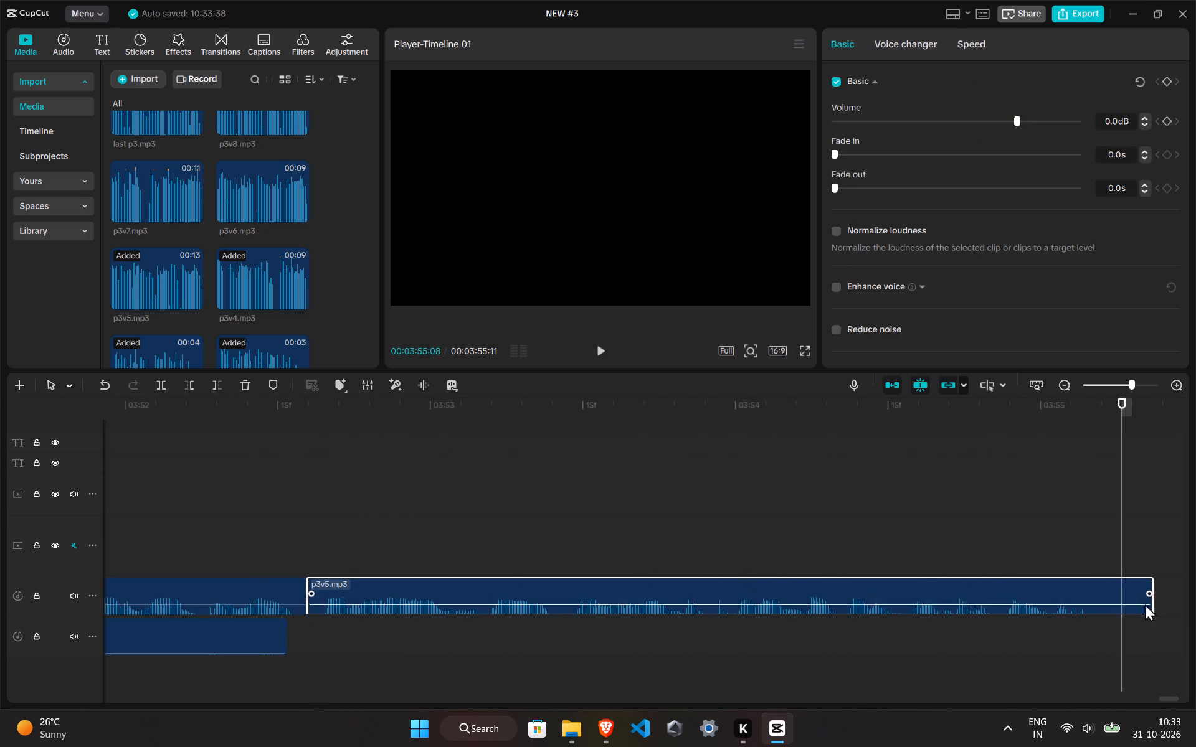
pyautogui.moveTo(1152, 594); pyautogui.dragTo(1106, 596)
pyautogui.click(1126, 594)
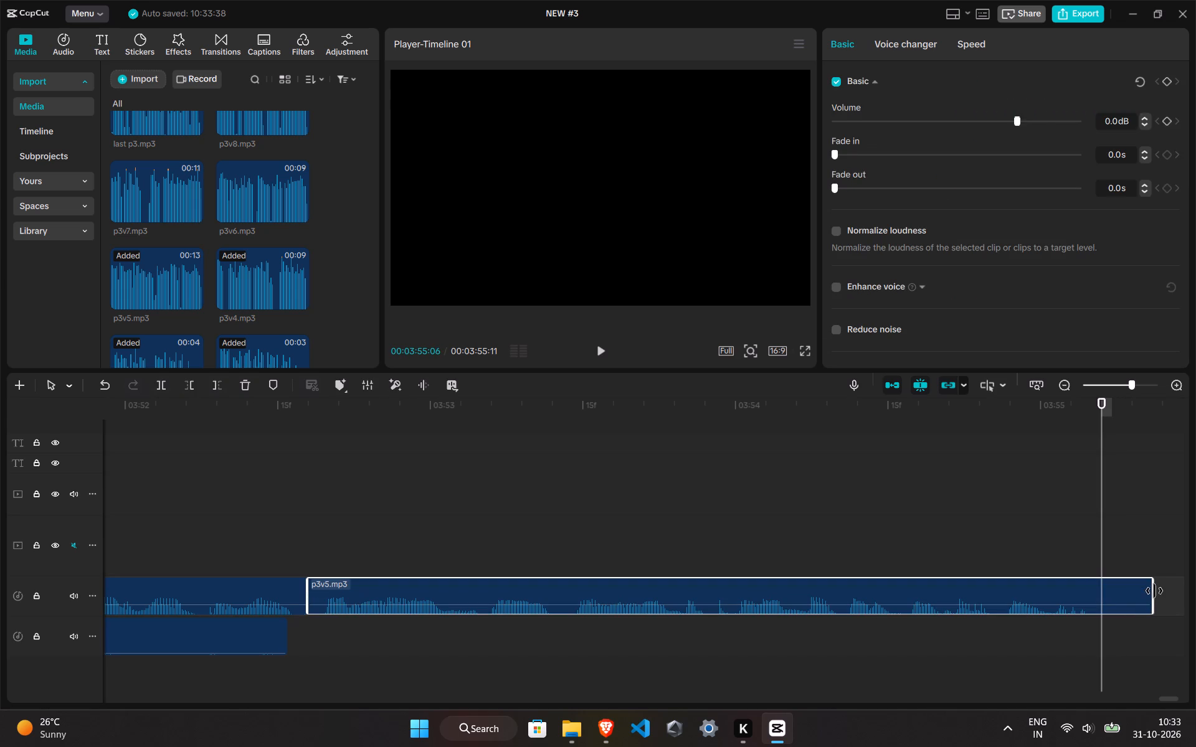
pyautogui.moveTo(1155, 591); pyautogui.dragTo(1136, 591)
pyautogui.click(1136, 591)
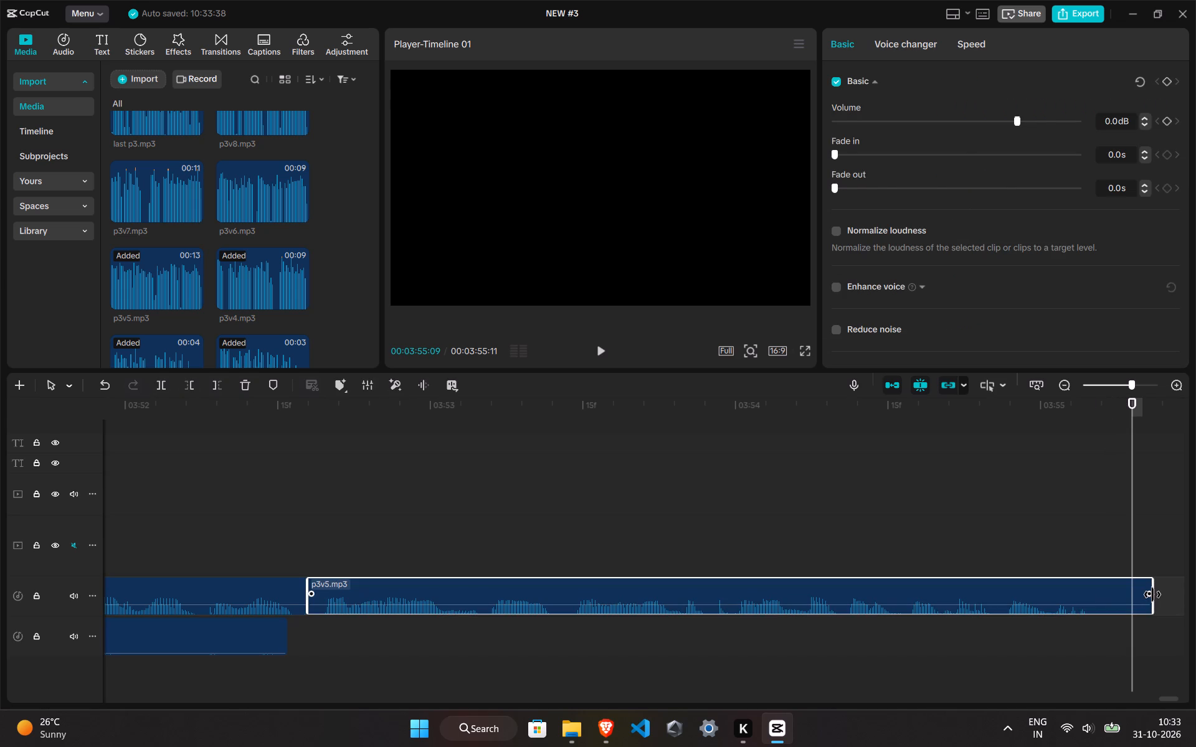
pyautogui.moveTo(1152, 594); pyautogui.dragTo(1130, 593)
# Cut the silent pause between 03:49:07 and 03:49:14 out of p3v5.mp3 and move the following piece back against the cut.
pyautogui.keyDown('ctrl'); pyautogui.scroll(-10, 377, 581); pyautogui.keyUp('ctrl')
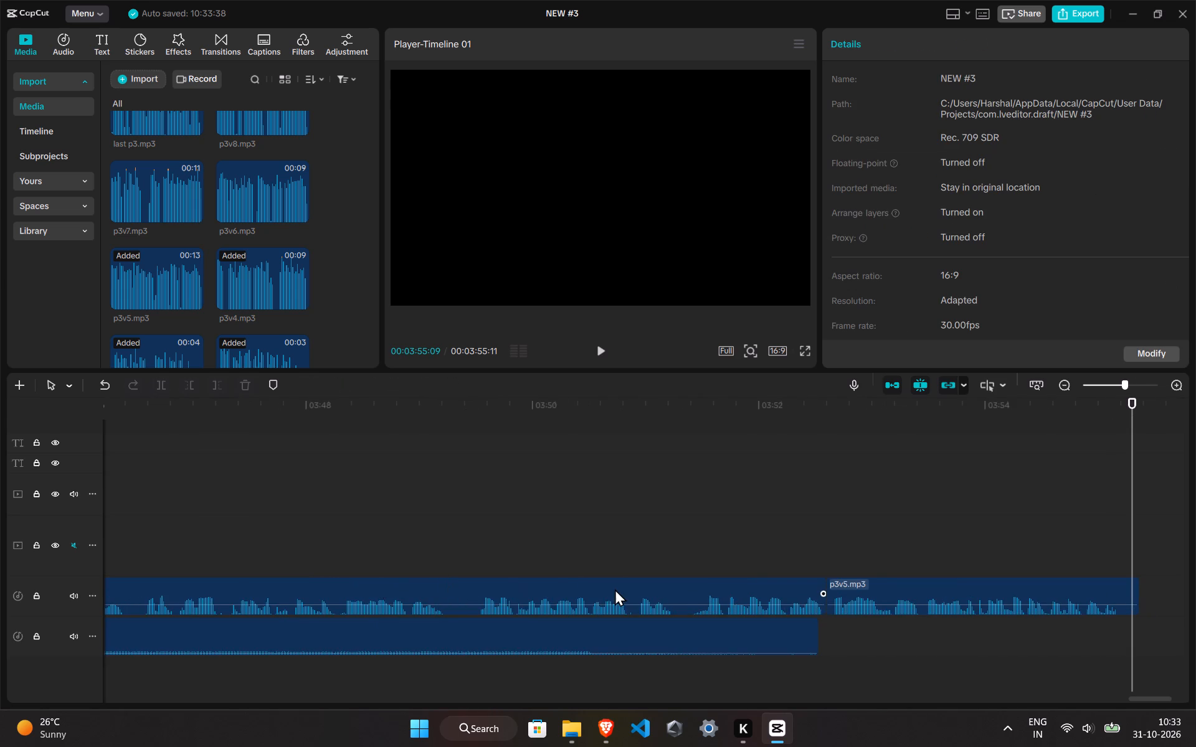
pyautogui.keyDown('ctrl'); pyautogui.scroll(-6, 615, 589); pyautogui.keyUp('ctrl')
pyautogui.keyDown('ctrl'); pyautogui.click(644, 565); pyautogui.keyUp('ctrl')
pyautogui.keyDown('ctrl'); pyautogui.scroll(6, 647, 588); pyautogui.keyUp('ctrl')
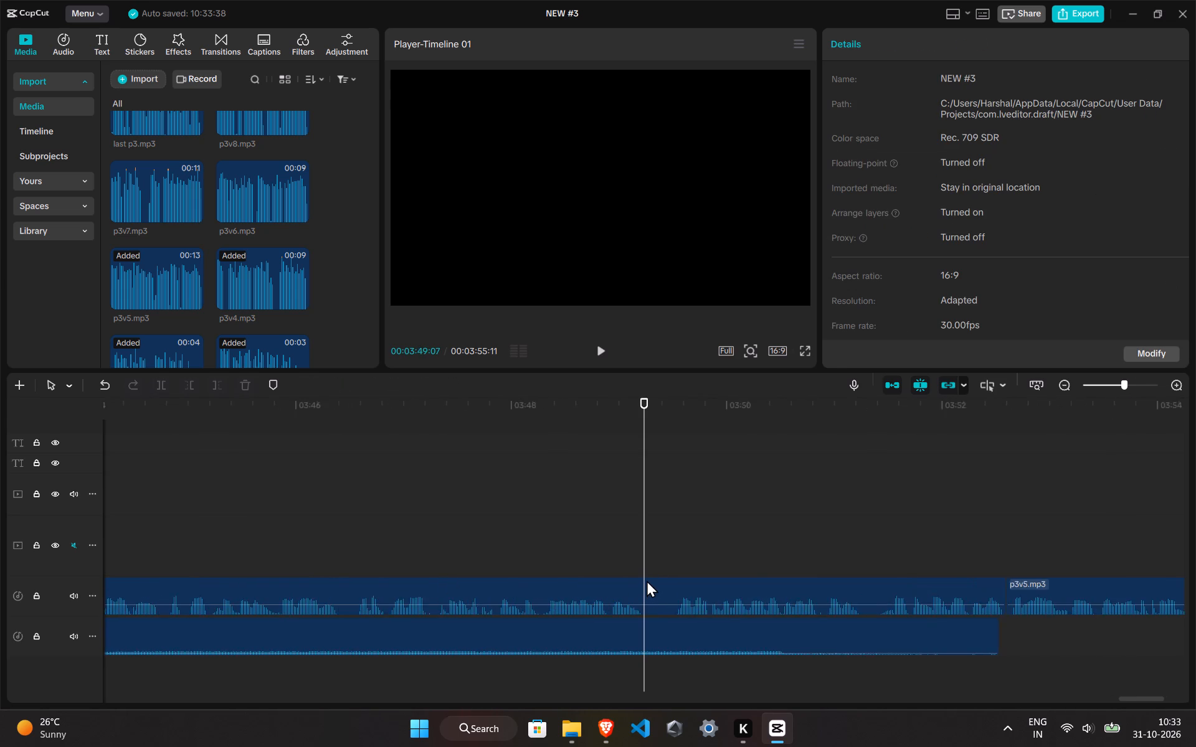
pyautogui.keyDown('ctrl'); pyautogui.scroll(14, 647, 580); pyautogui.keyUp('ctrl')
pyautogui.keyDown('ctrl'); pyautogui.click(647, 591); pyautogui.keyUp('ctrl')
pyautogui.hotkey('ctrl', 'b')
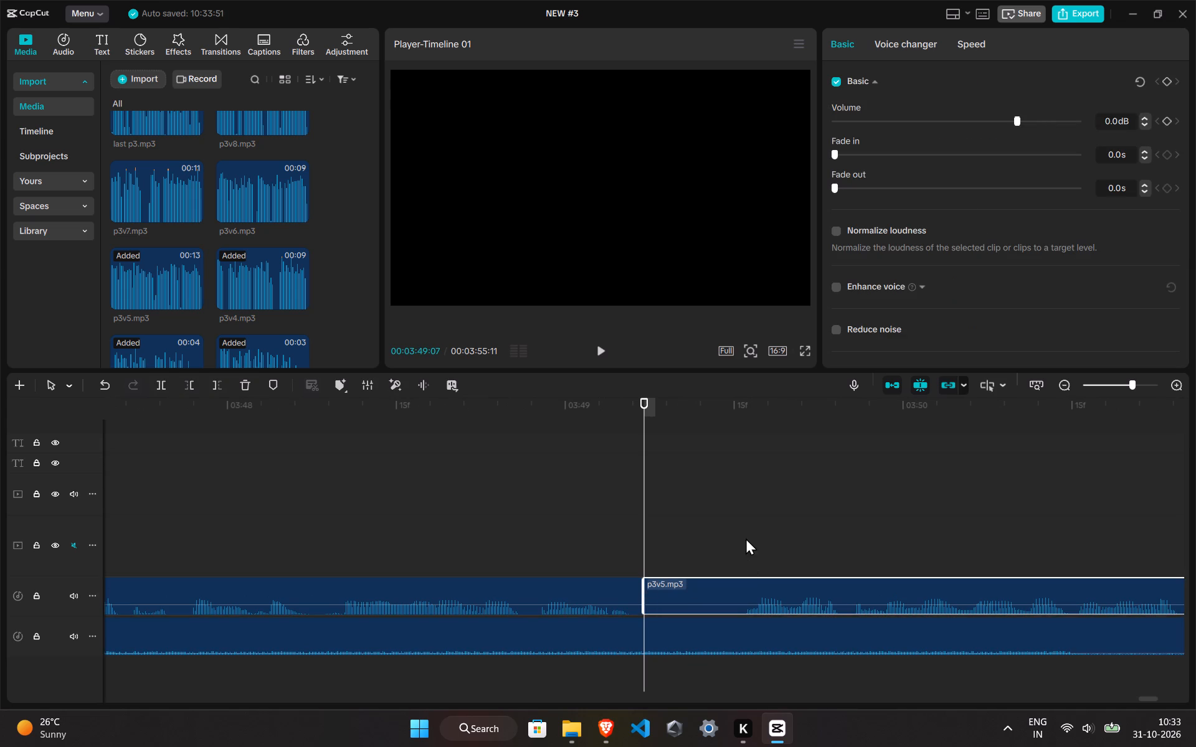
pyautogui.click(718, 511)
pyautogui.click(702, 597)
pyautogui.hotkey('ctrl', 'b')
pyautogui.keyDown('ctrl'); pyautogui.click(702, 597); pyautogui.keyUp('ctrl')
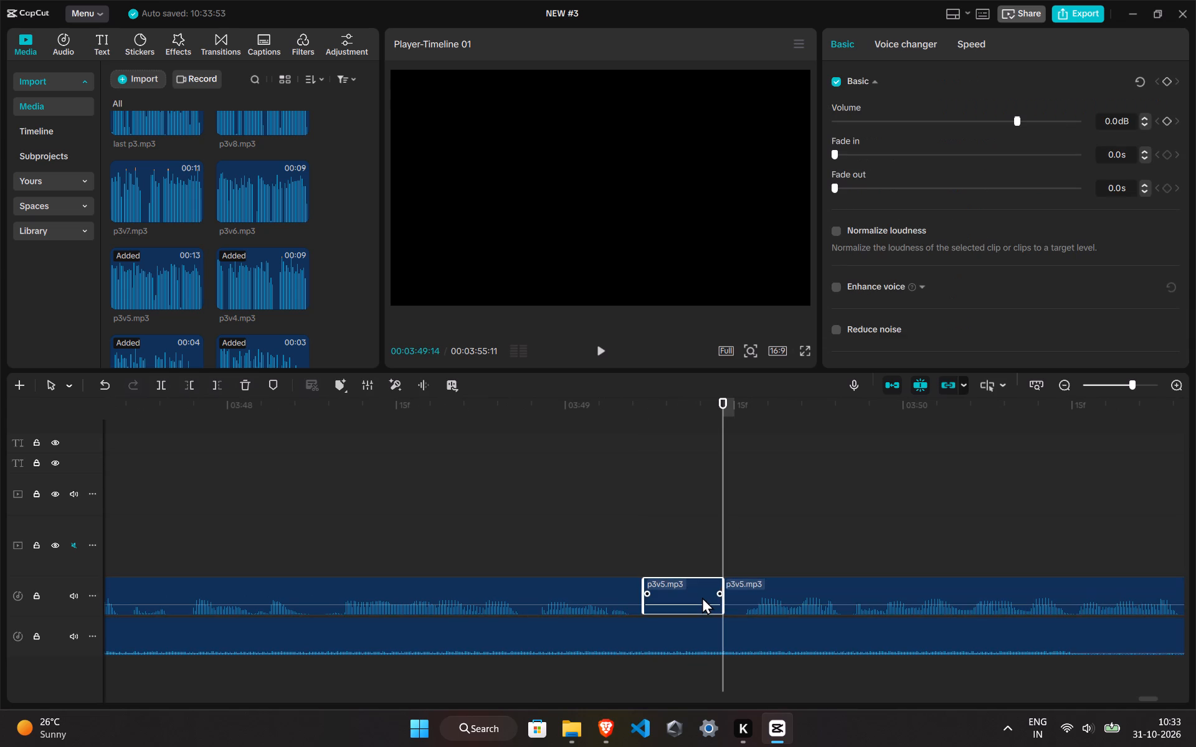
pyautogui.click(254, 379)
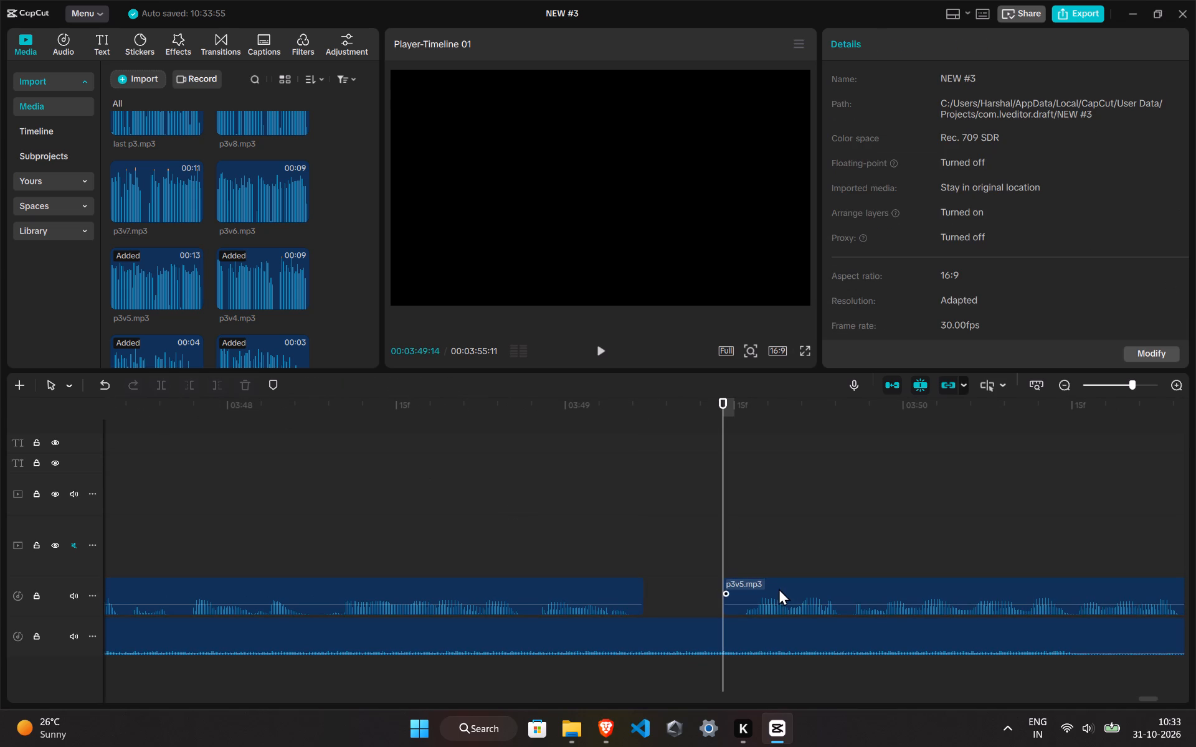
pyautogui.moveTo(777, 588); pyautogui.dragTo(700, 589)
# Listen across the new join and move the last p3v5.mp3 piece back to close the gap before it.
pyautogui.keyDown('ctrl'); pyautogui.click(554, 517); pyautogui.keyUp('ctrl')
pyautogui.hotkey('ctrl', 'space')
pyautogui.keyDown('ctrl'); pyautogui.scroll(-5, 578, 527); pyautogui.keyUp('ctrl')
pyautogui.scroll(-4, 596, 538)
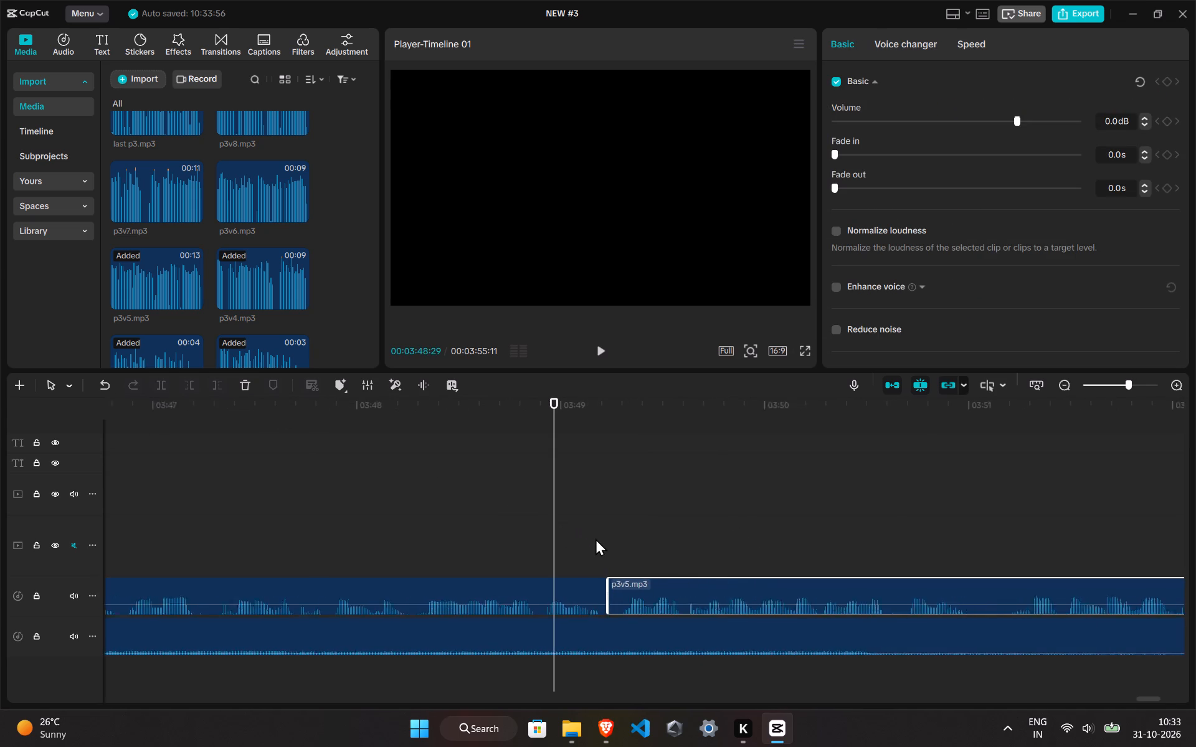
pyautogui.scroll(-3, 596, 538)
pyautogui.hotkey('ctrl', 'space')
pyautogui.scroll(-7, 596, 542)
pyautogui.press('space')
pyautogui.moveTo(1116, 602); pyautogui.dragTo(1083, 598)
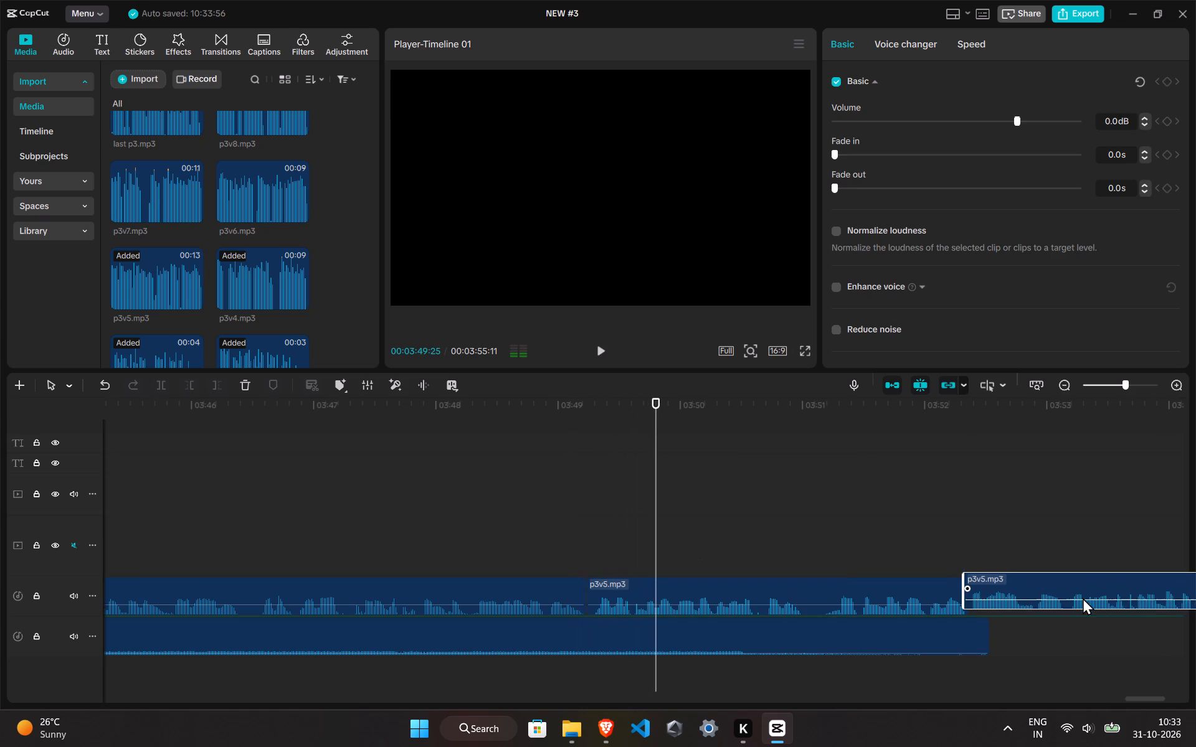
pyautogui.moveTo(1083, 598); pyautogui.dragTo(1091, 600)
# Listen to the tightened p3v5.mp3 pieces through to the end of the narration at 03:55:04.
pyautogui.press('space')
pyautogui.keyDown('ctrl'); pyautogui.scroll(-10, 963, 569); pyautogui.keyUp('ctrl')
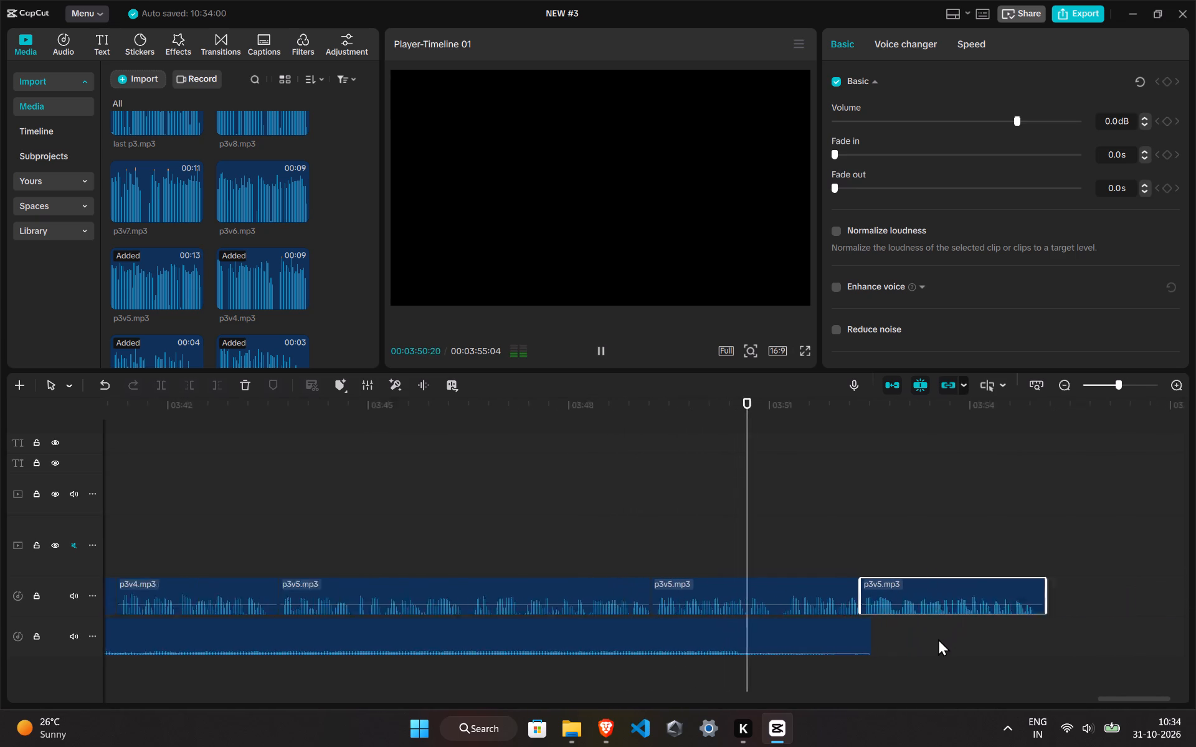
pyautogui.keyDown('ctrl'); pyautogui.scroll(-7, 938, 639); pyautogui.keyUp('ctrl')
pyautogui.scroll(-5, 878, 651)
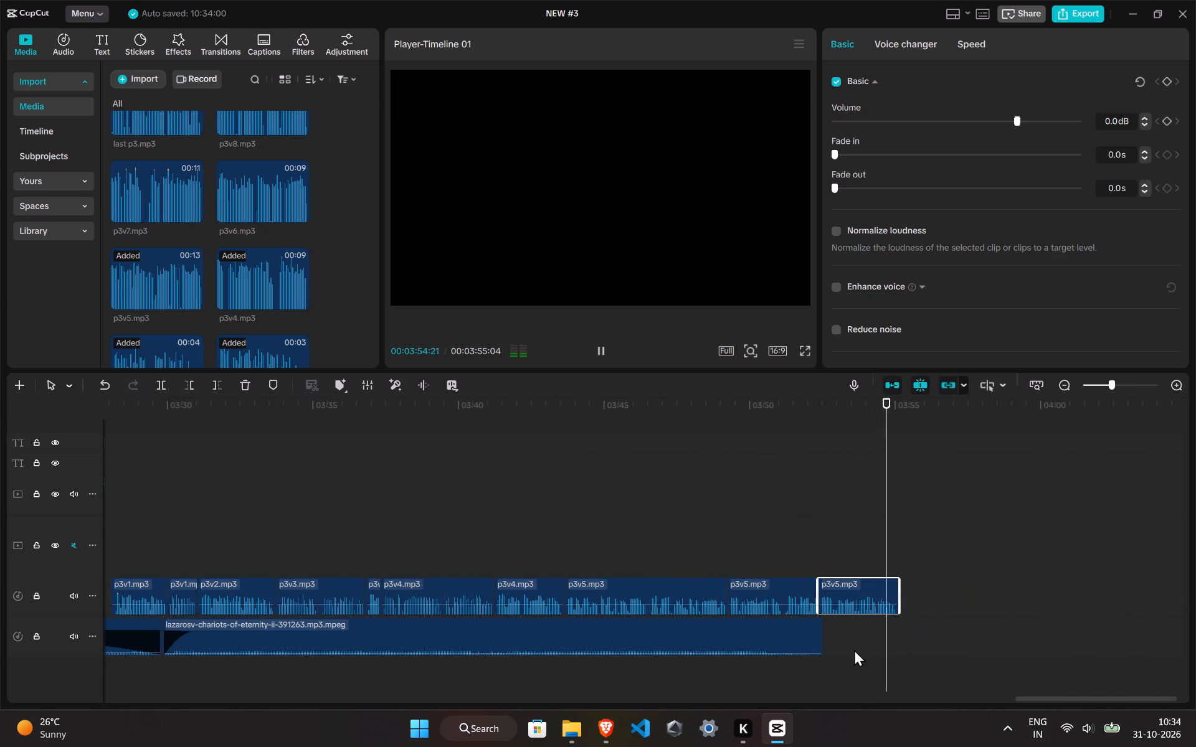
pyautogui.click(899, 550)
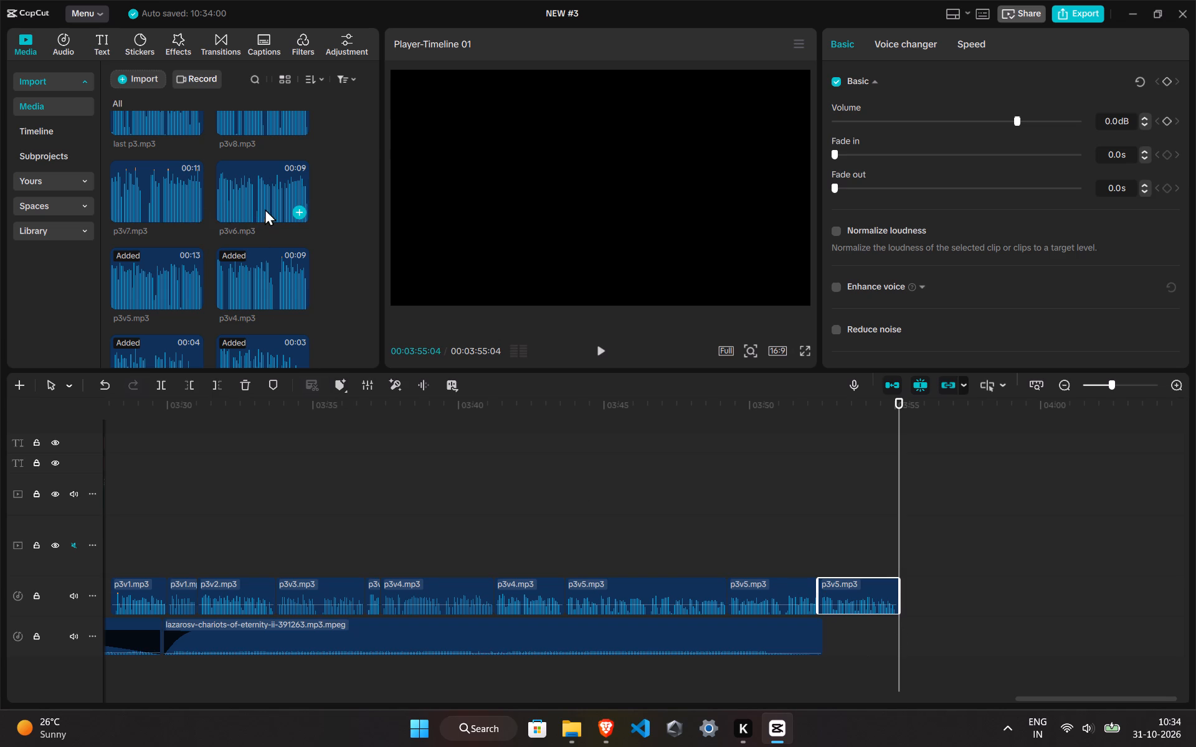
# Add p3v6.mp3 to the narration track directly after the last p3v5.mp3 piece, starting at 03:55:04.
pyautogui.moveTo(265, 154); pyautogui.dragTo(389, 250)
pyautogui.click(330, 202)
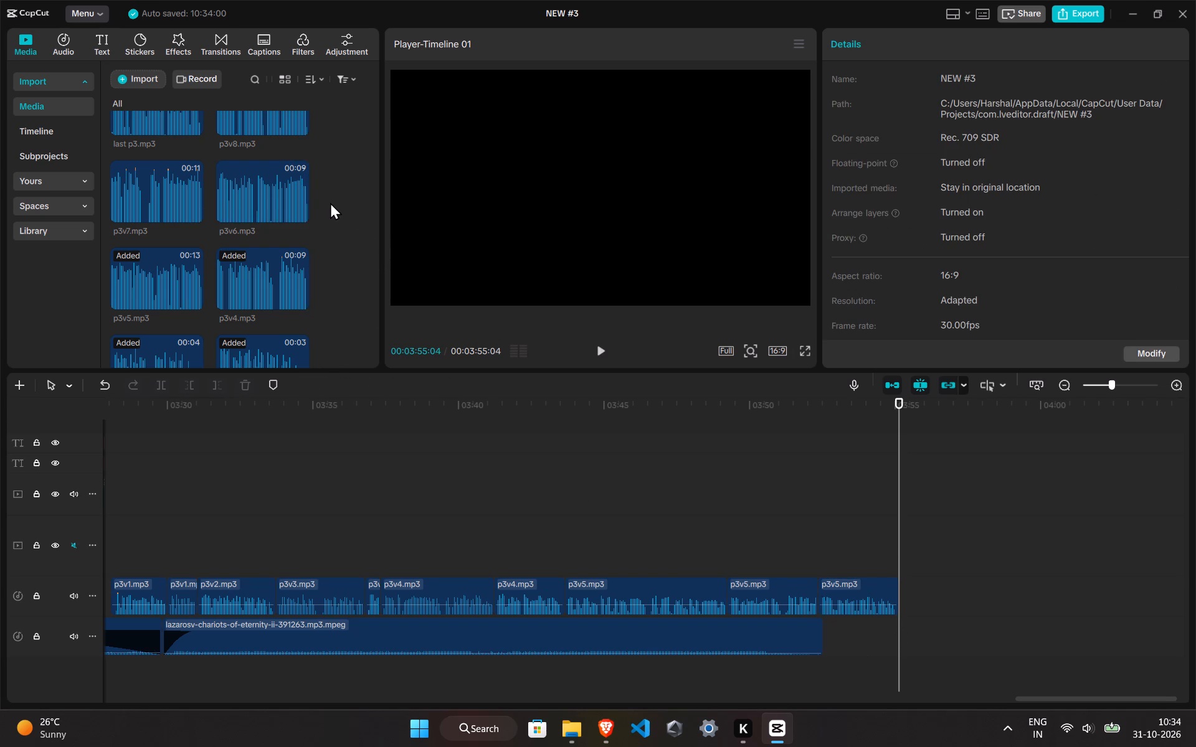
pyautogui.moveTo(258, 180); pyautogui.dragTo(881, 602)
pyautogui.click(891, 601)
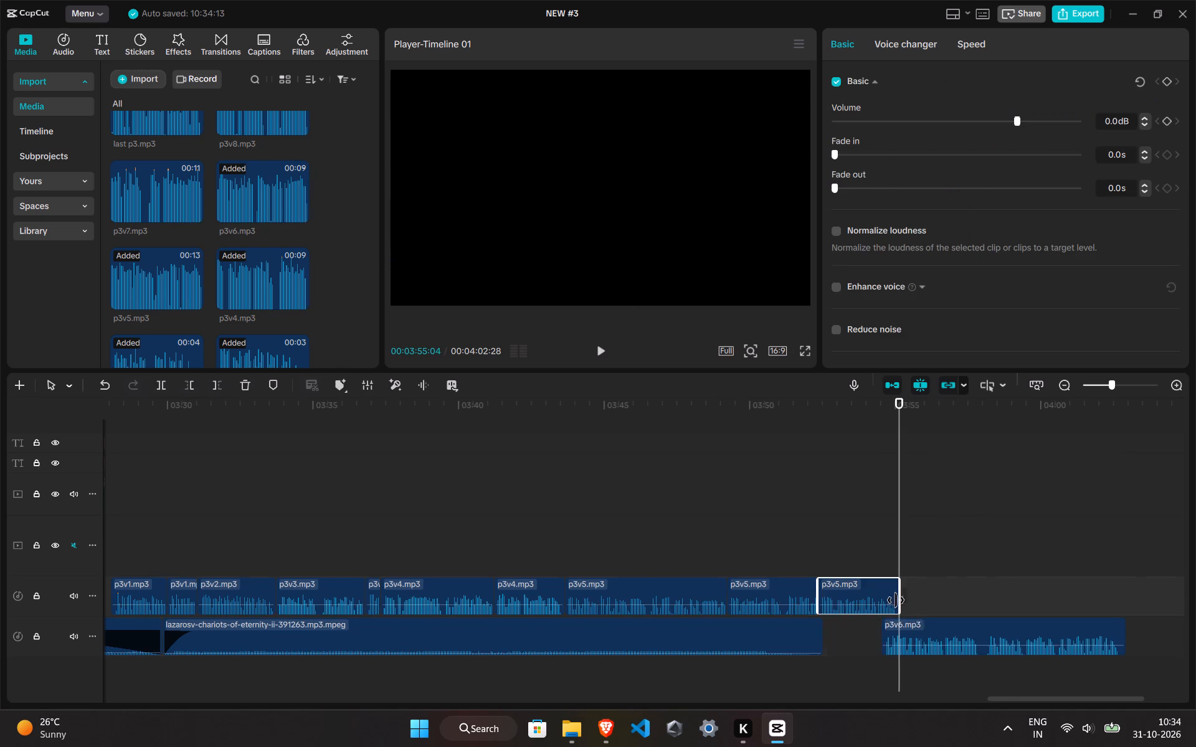
pyautogui.moveTo(932, 639); pyautogui.dragTo(952, 590)
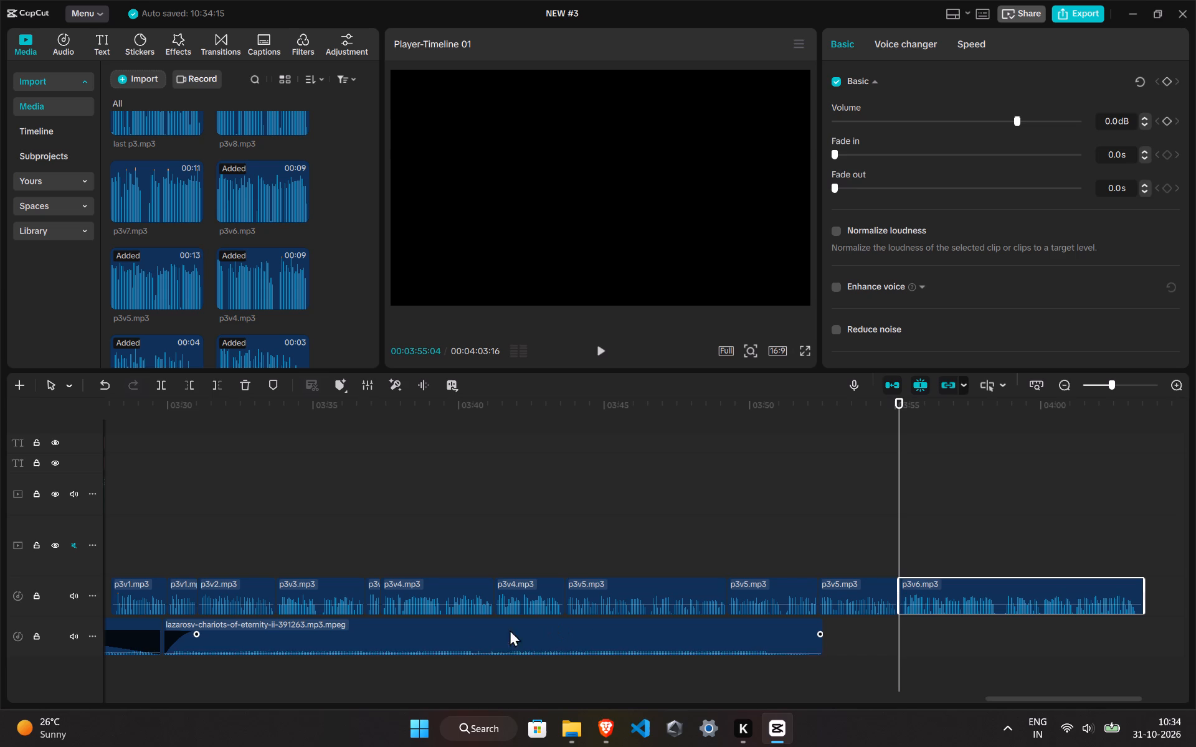
# Review the background music across the whole timeline and play it through the first part's title card, from about 01:38 to 01:42.
pyautogui.scroll(-16, 524, 666)
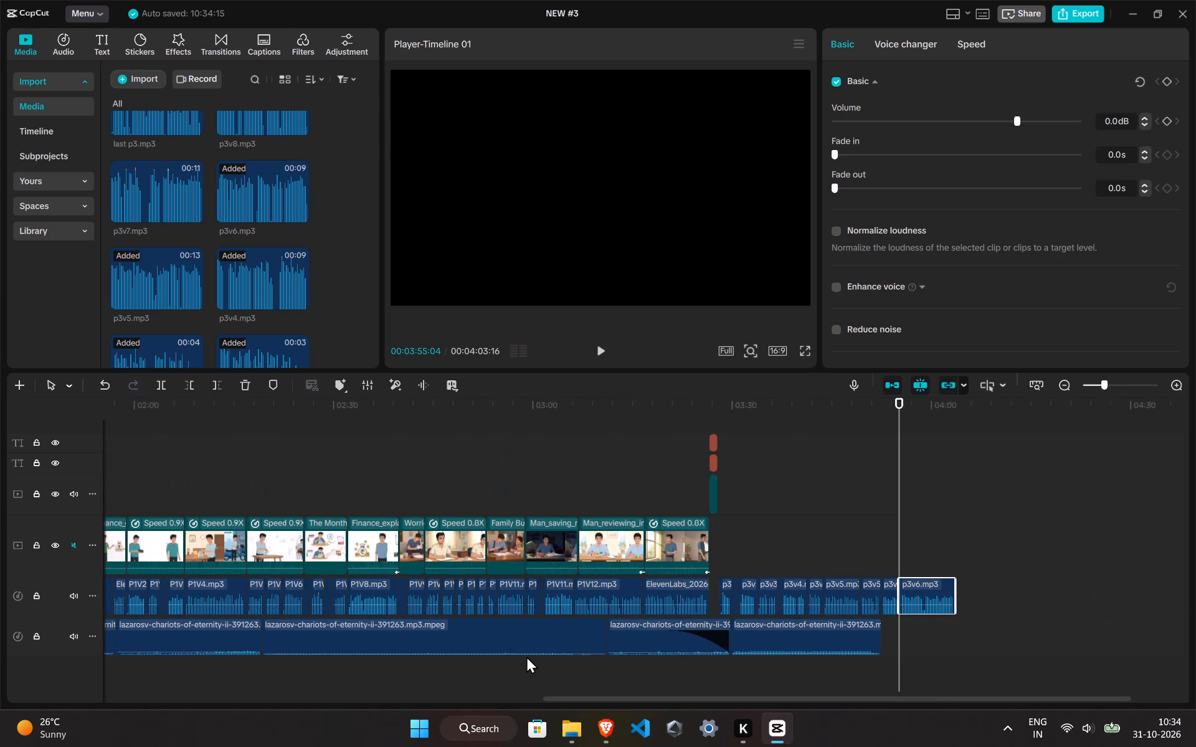
pyautogui.keyDown('ctrl'); pyautogui.scroll(-8, 523, 654); pyautogui.keyUp('ctrl')
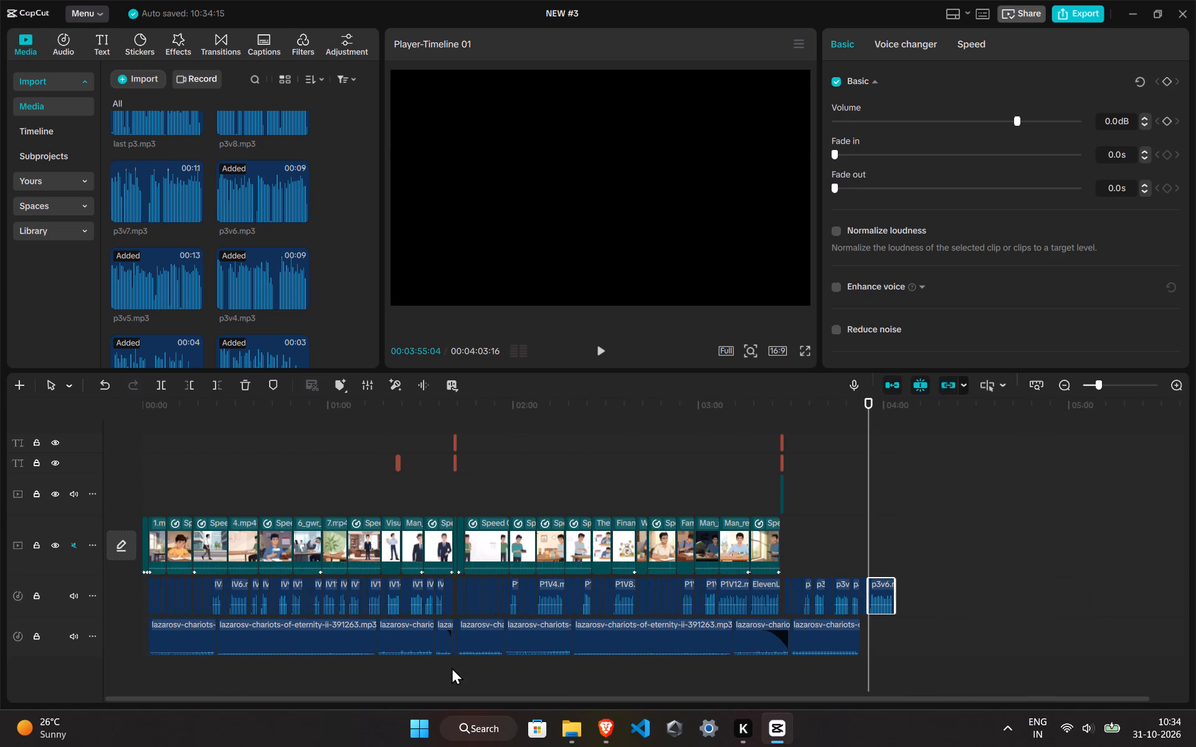
pyautogui.click(503, 661)
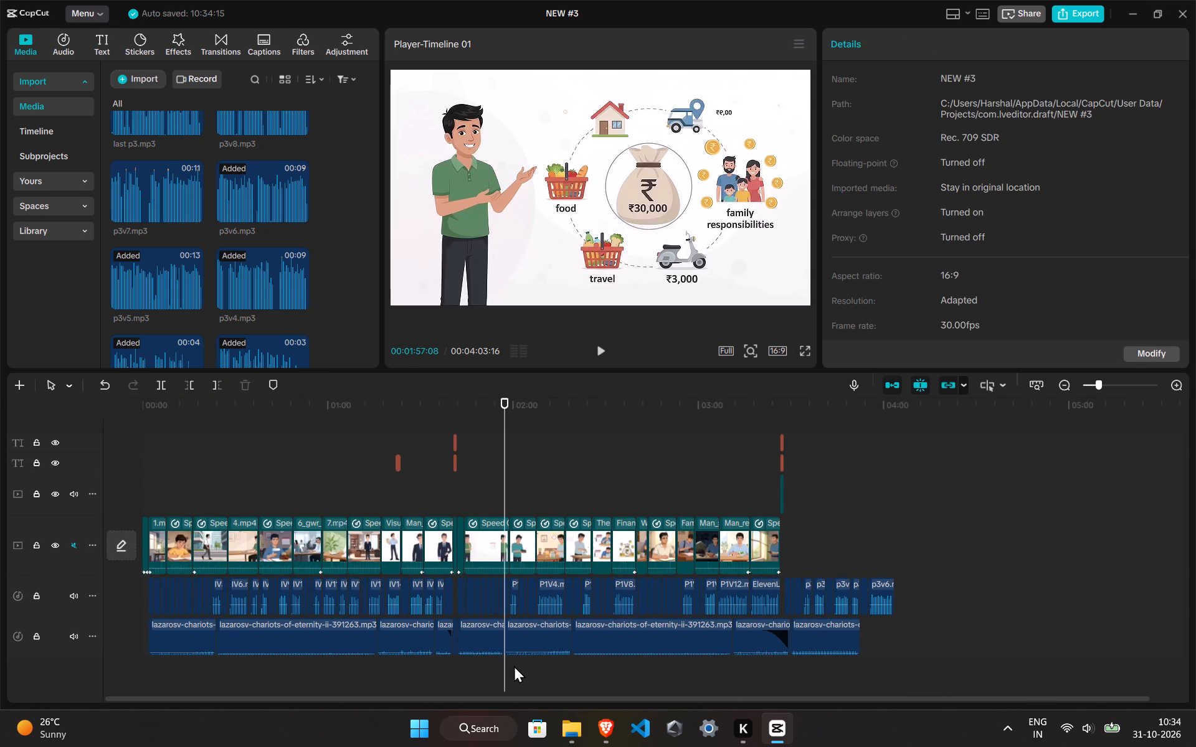
pyautogui.keyDown('ctrl'); pyautogui.scroll(2, 514, 665); pyautogui.keyUp('ctrl')
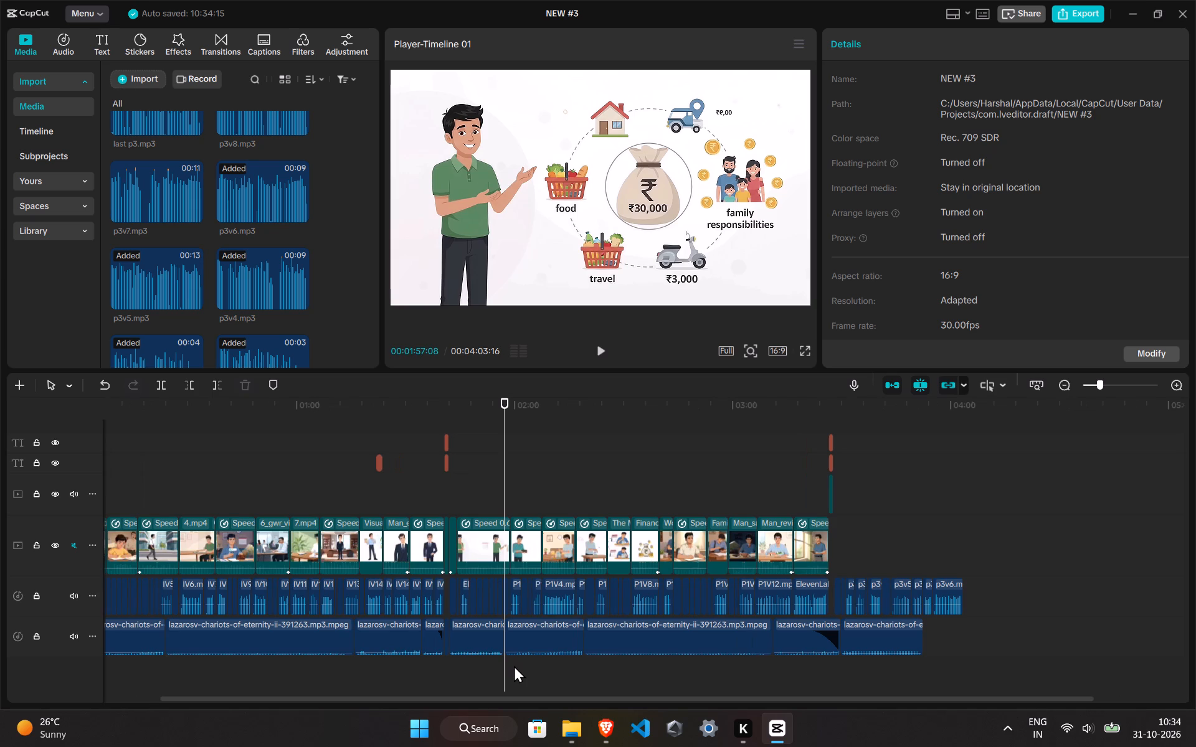
pyautogui.keyDown('ctrl'); pyautogui.scroll(-2, 514, 665); pyautogui.keyUp('ctrl')
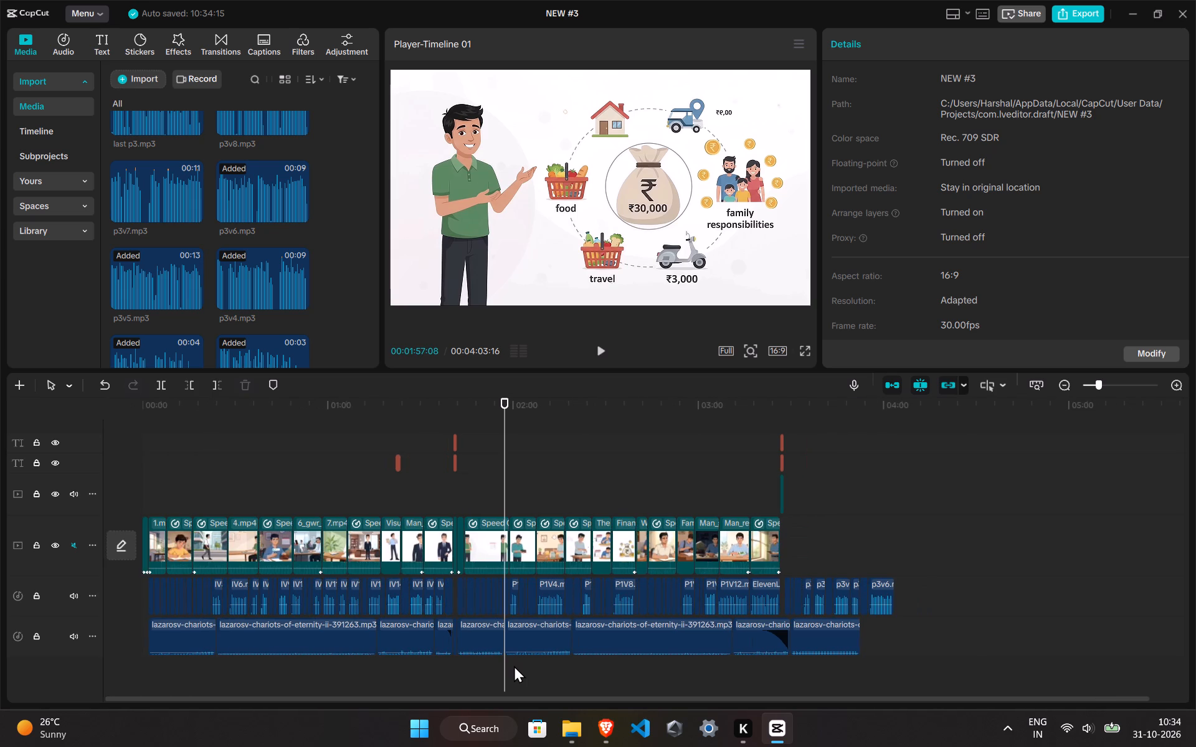
pyautogui.keyDown('ctrl'); pyautogui.scroll(11, 500, 664); pyautogui.keyUp('ctrl')
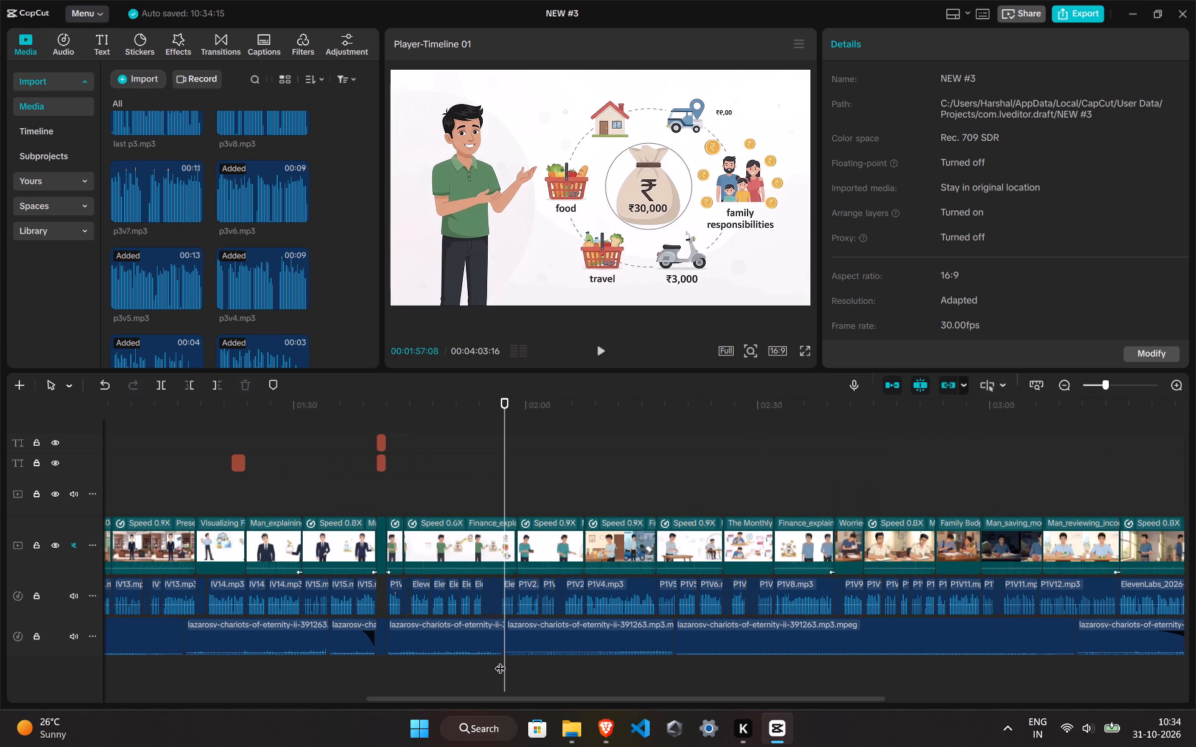
pyautogui.click(415, 613)
pyautogui.click(383, 660)
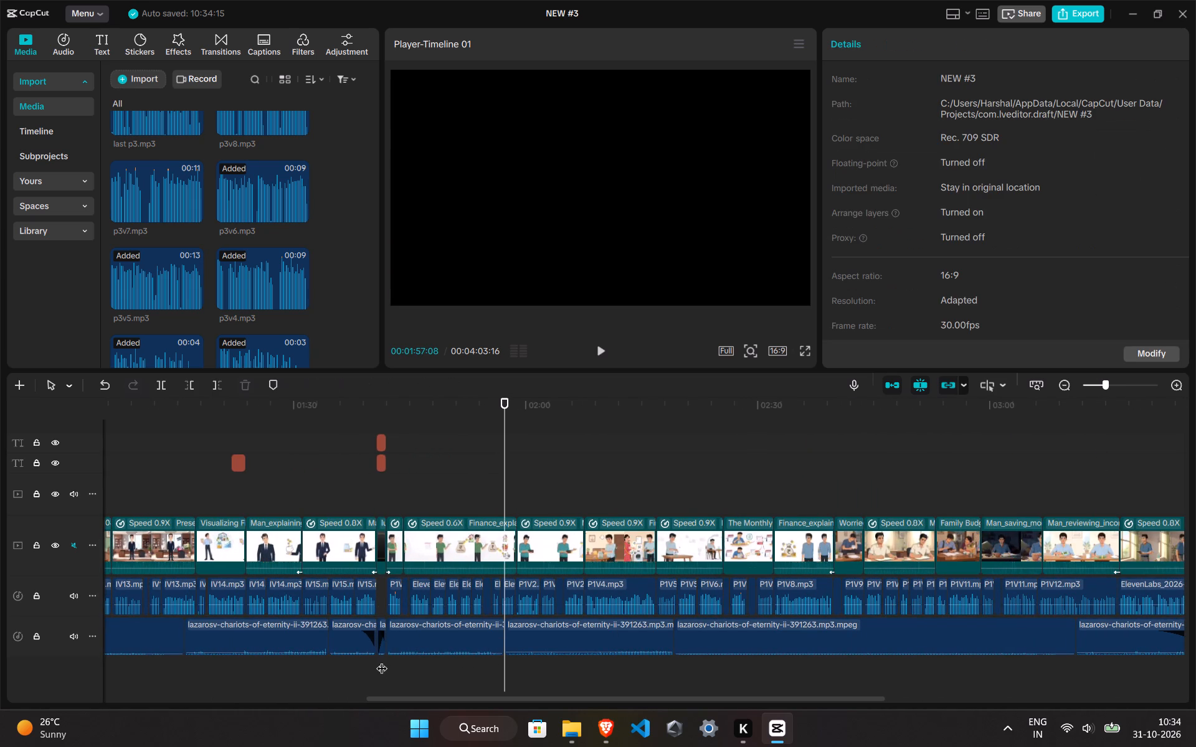
pyautogui.click(349, 656)
pyautogui.press('space')
pyautogui.keyDown('ctrl'); pyautogui.scroll(-3, 430, 669); pyautogui.keyUp('ctrl')
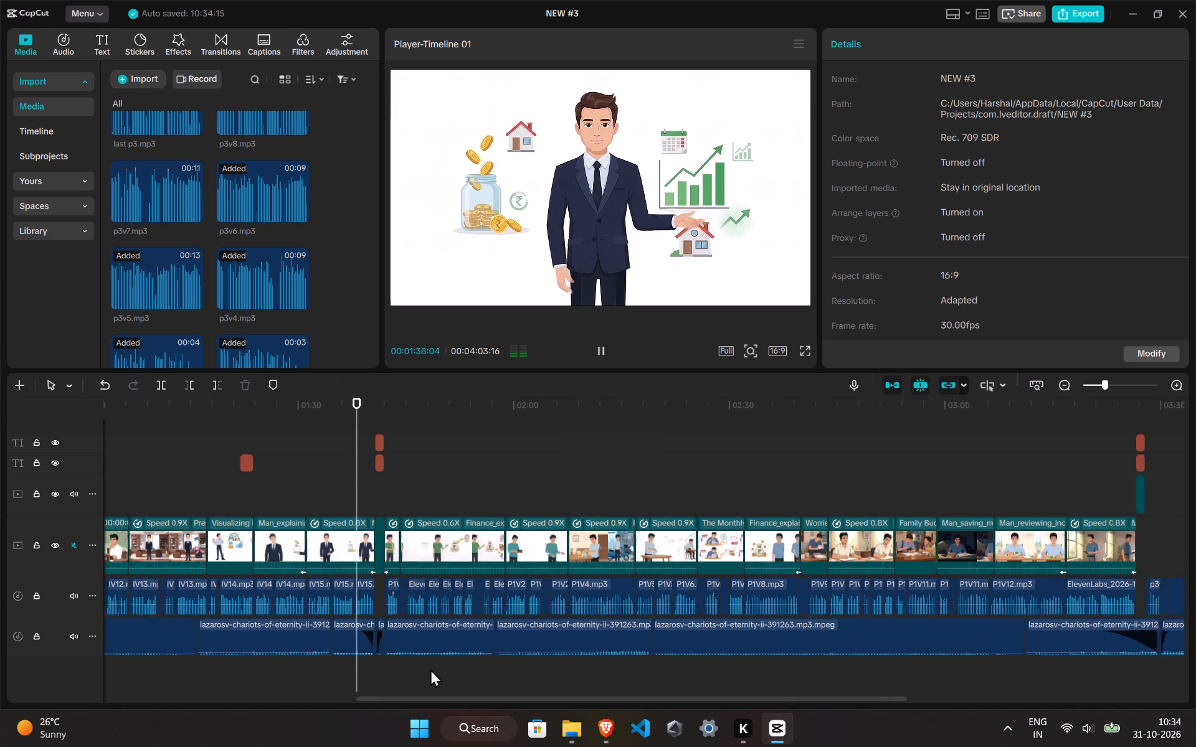
pyautogui.keyDown('ctrl'); pyautogui.scroll(-7, 430, 669); pyautogui.keyUp('ctrl')
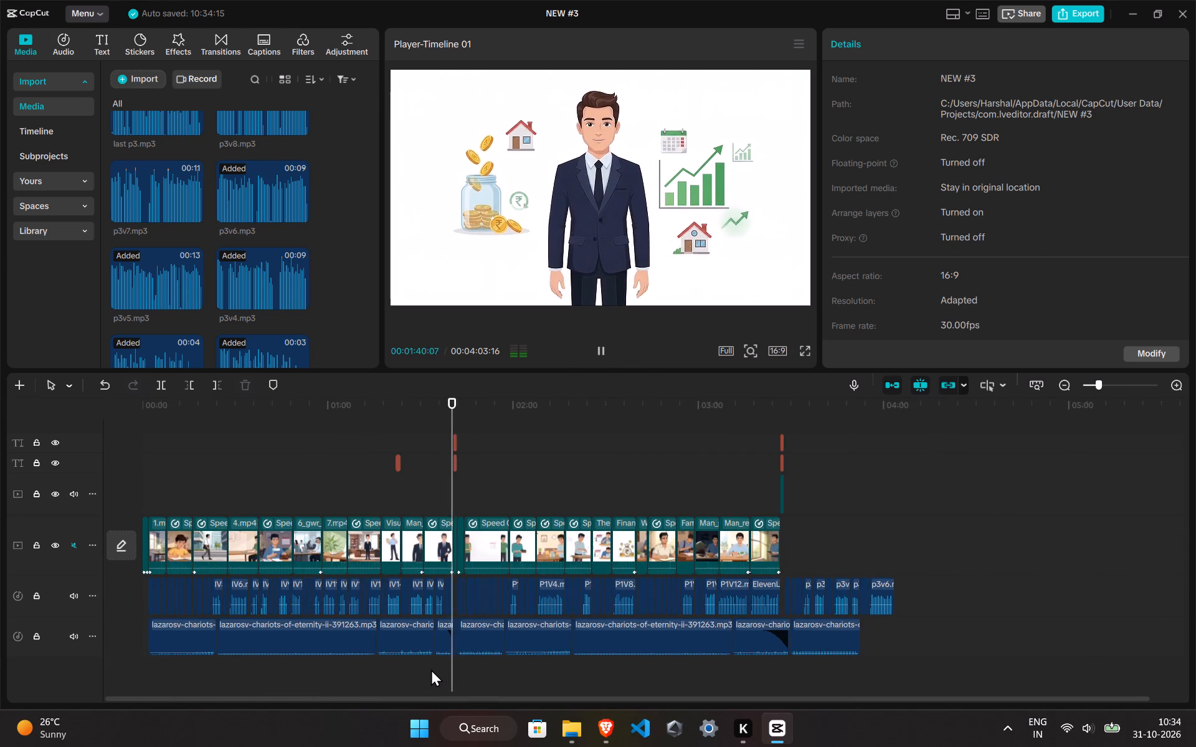
# Copy the five background-music clips from just after the first part's title card to the track's end and paste them at 03:52:16.
pyautogui.click(472, 645)
pyautogui.keyDown('ctrl'); pyautogui.scroll(20, 470, 655); pyautogui.keyUp('ctrl')
pyautogui.keyDown('ctrl'); pyautogui.scroll(2, 470, 655); pyautogui.keyUp('ctrl')
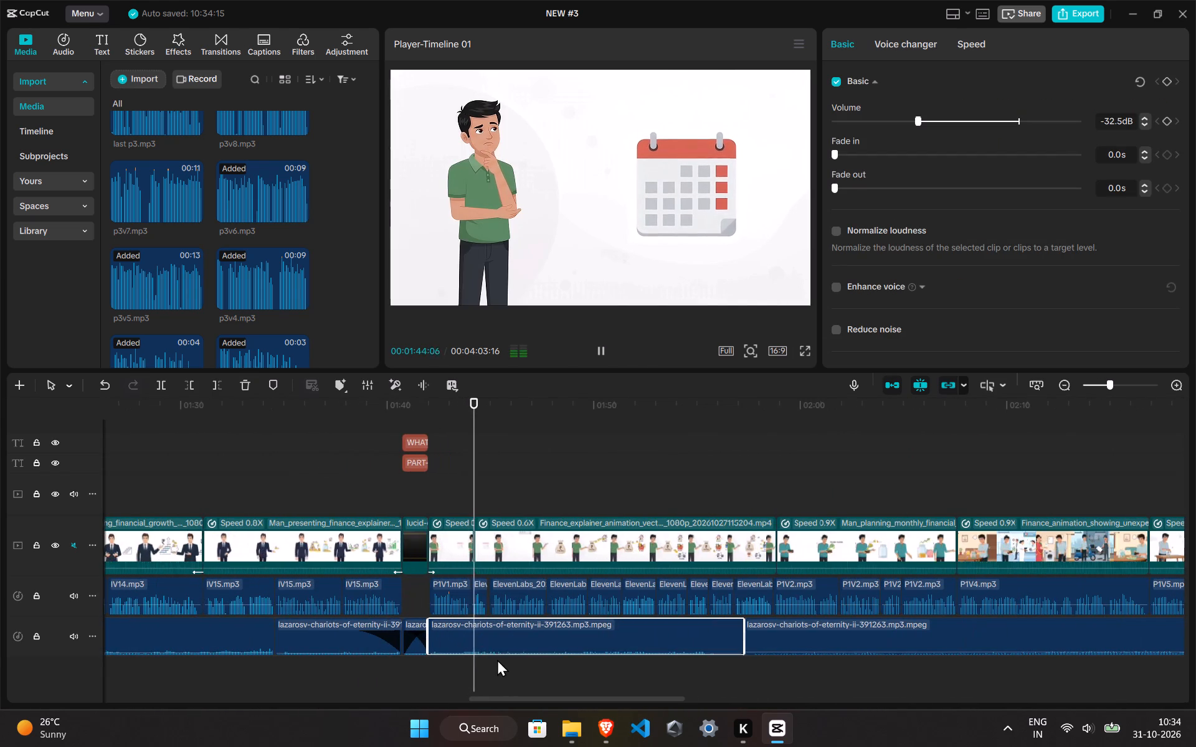
pyautogui.keyDown('ctrl'); pyautogui.click(496, 675); pyautogui.keyUp('ctrl')
pyautogui.click(473, 672)
pyautogui.moveTo(461, 662); pyautogui.dragTo(1195, 616)
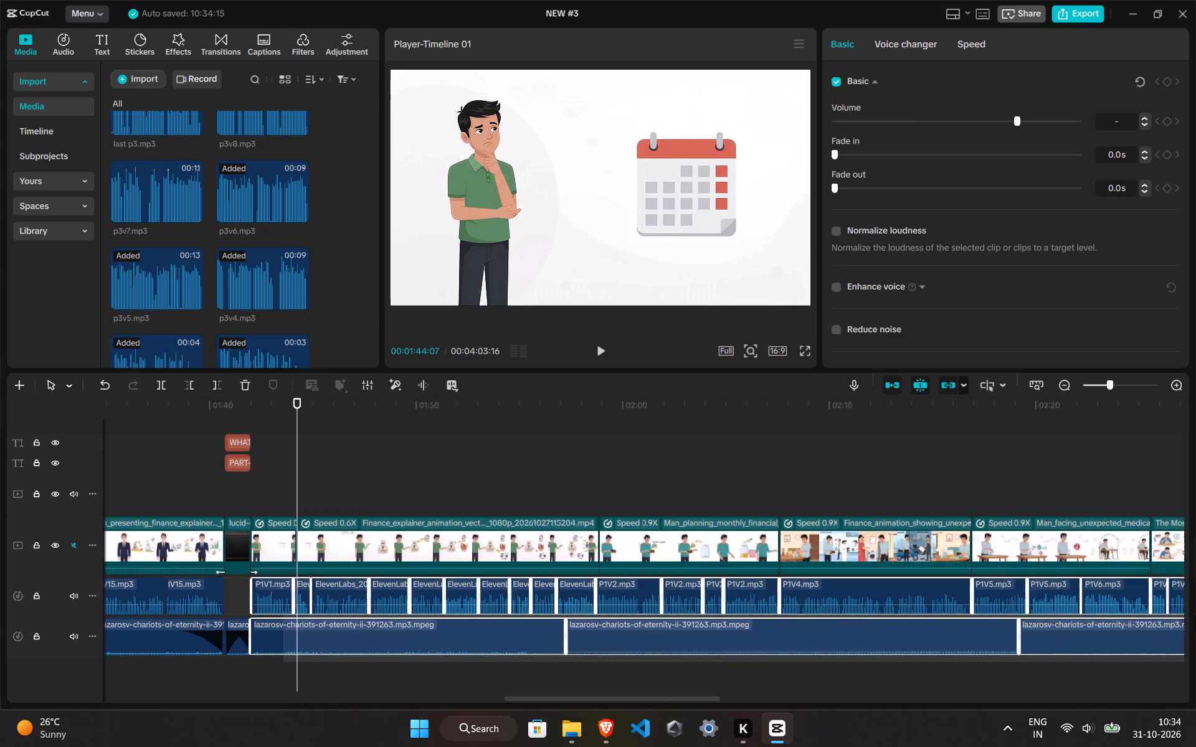
pyautogui.moveTo(1195, 616); pyautogui.dragTo(1195, 646)
pyautogui.keyDown('ctrl'); pyautogui.scroll(-13, 1049, 699); pyautogui.keyUp('ctrl')
pyautogui.keyDown('ctrl'); pyautogui.scroll(-13, 567, 654); pyautogui.keyUp('ctrl')
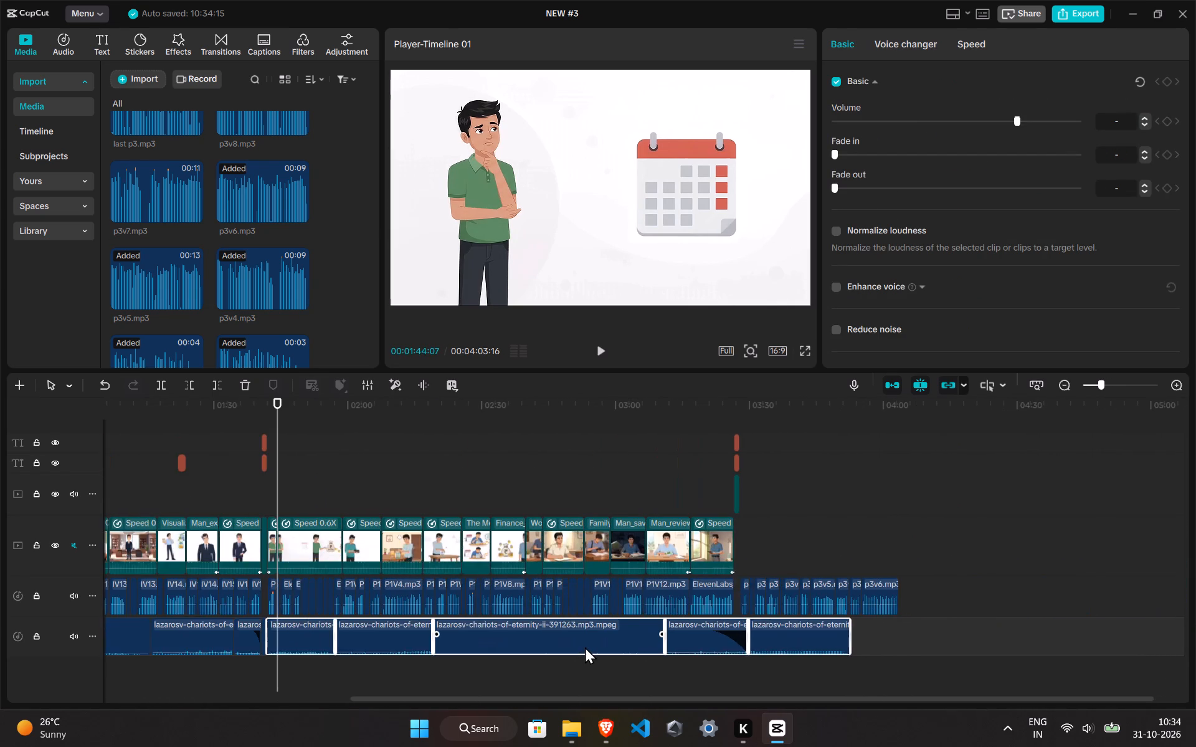
pyautogui.keyDown('ctrl'); pyautogui.scroll(-6, 588, 648); pyautogui.keyUp('ctrl')
pyautogui.hotkey('ctrl', 'c')
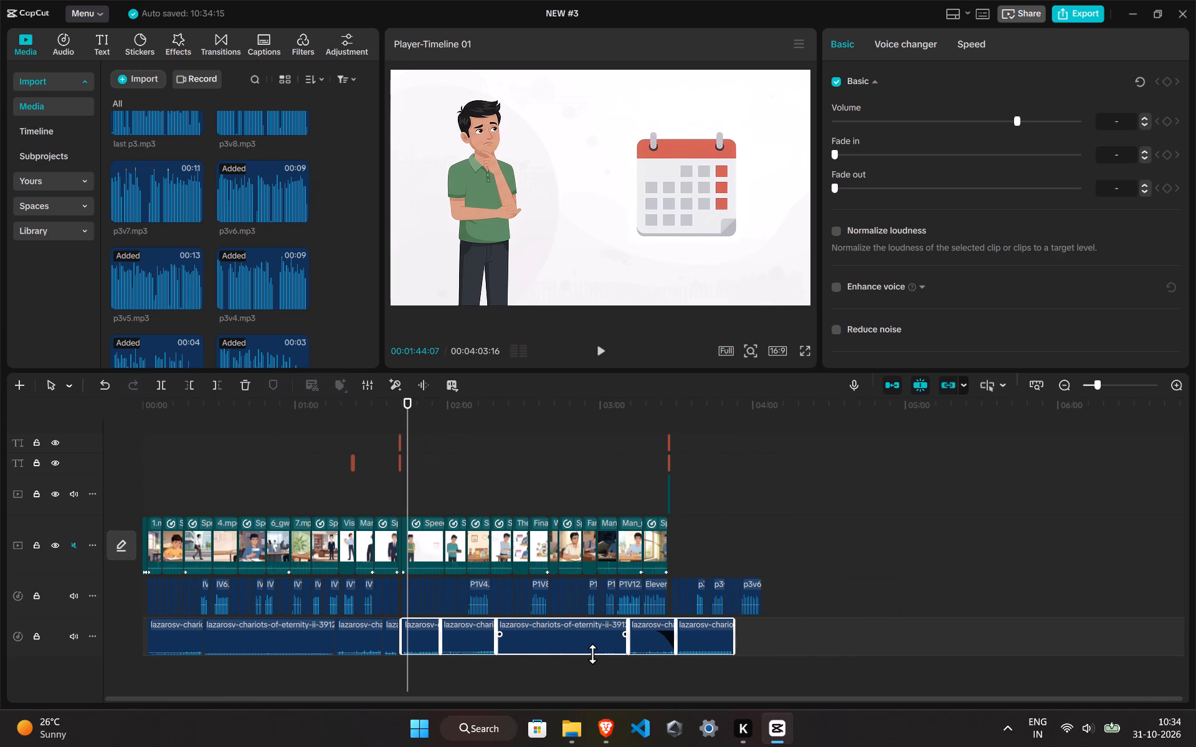
pyautogui.click(737, 629)
pyautogui.click(734, 568)
pyautogui.hotkey('ctrl', 'v')
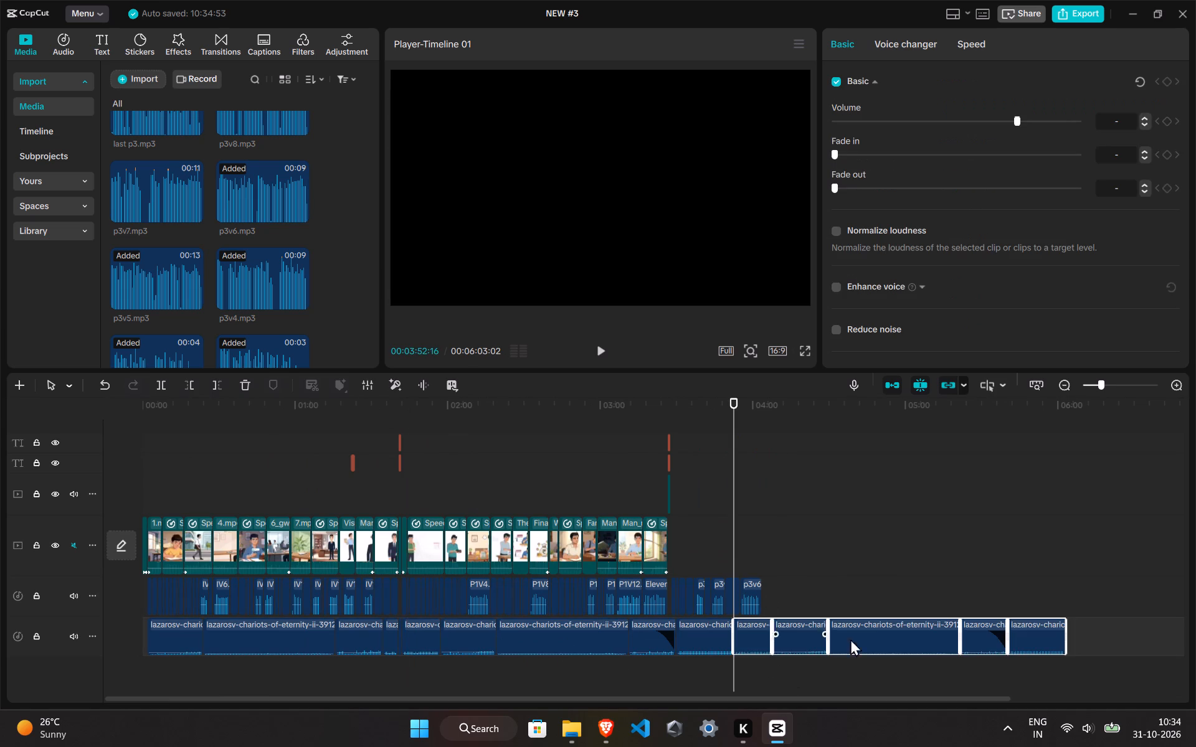
# Inspect the volume and fade settings of each background-music clip along the whole music track.
pyautogui.click(377, 675)
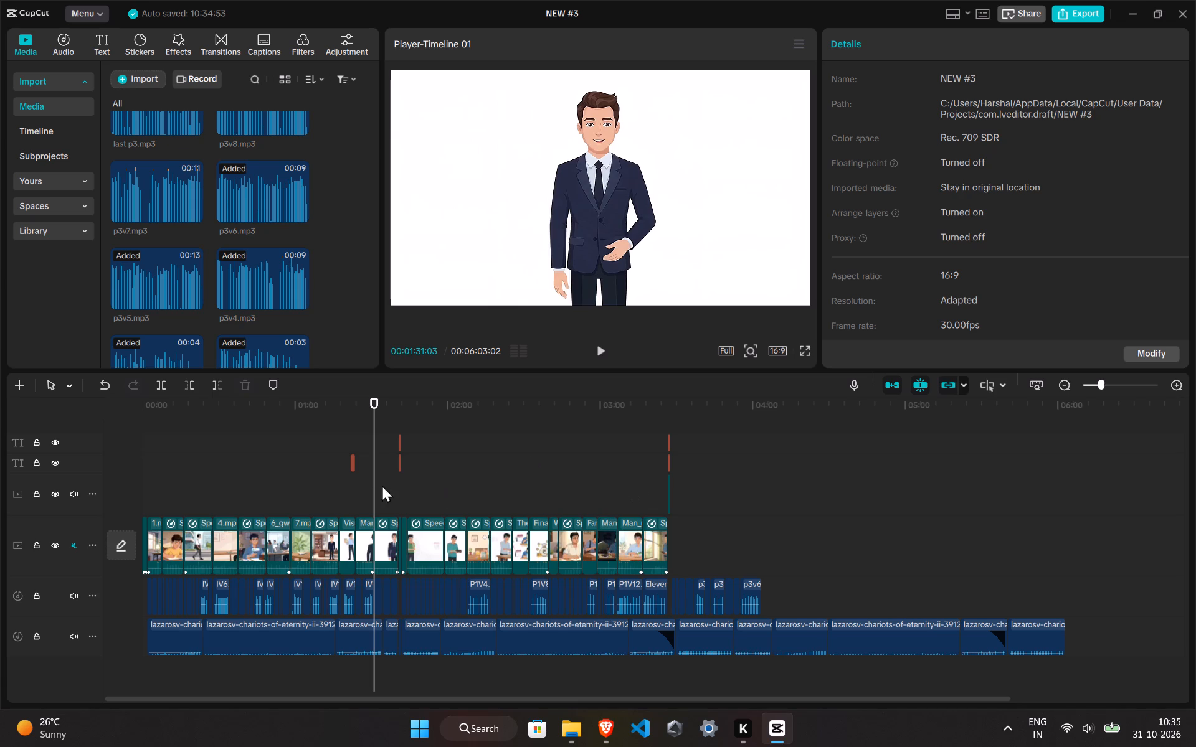
pyautogui.click(300, 459)
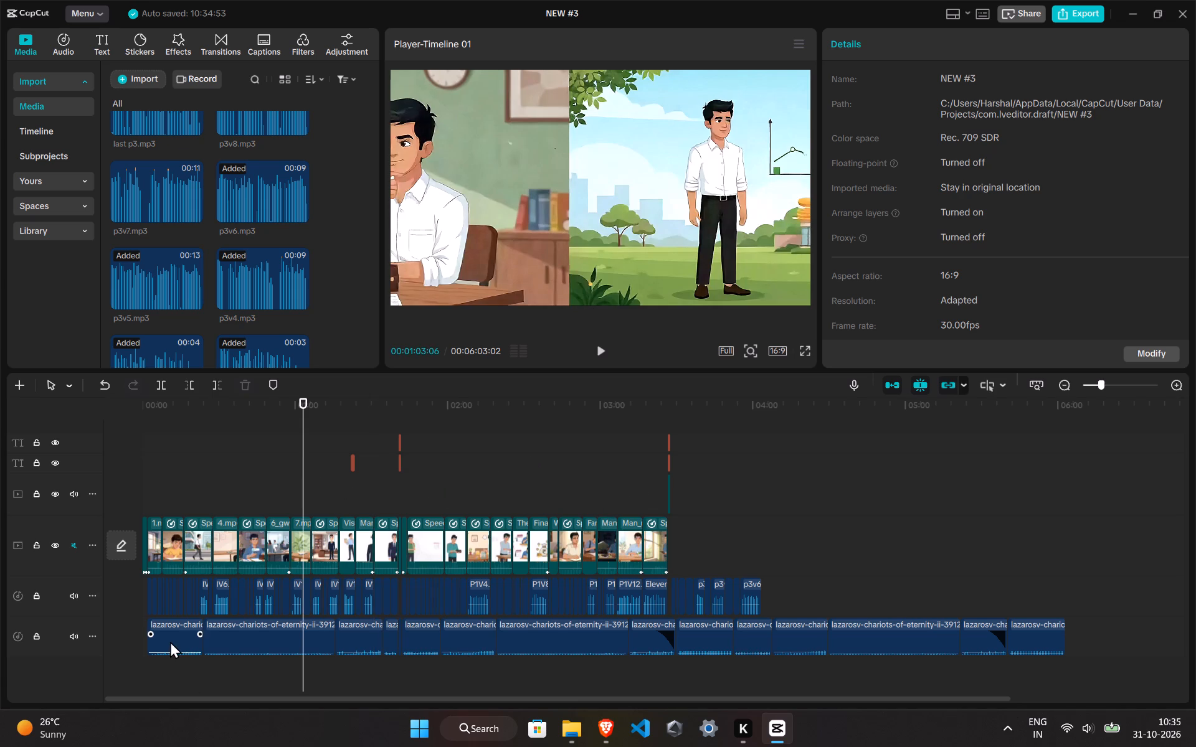
pyautogui.click(170, 641)
pyautogui.click(267, 644)
pyautogui.click(348, 642)
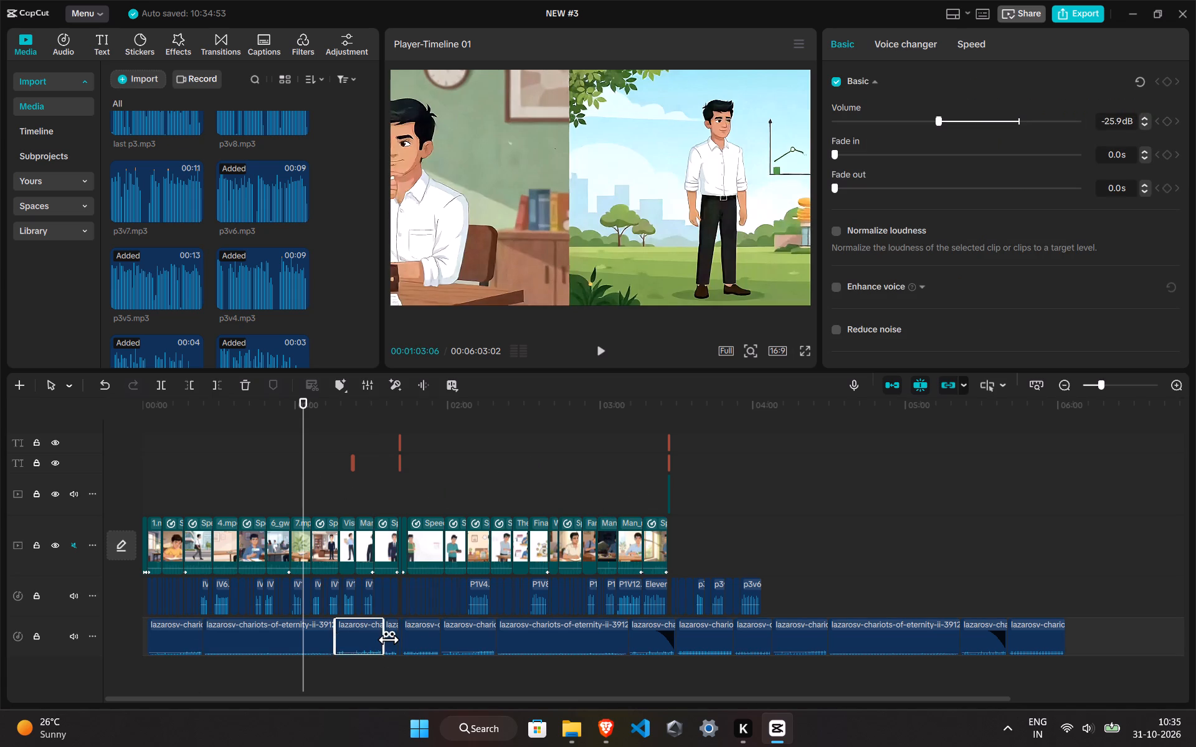
pyautogui.click(388, 639)
pyautogui.click(406, 639)
pyautogui.click(462, 629)
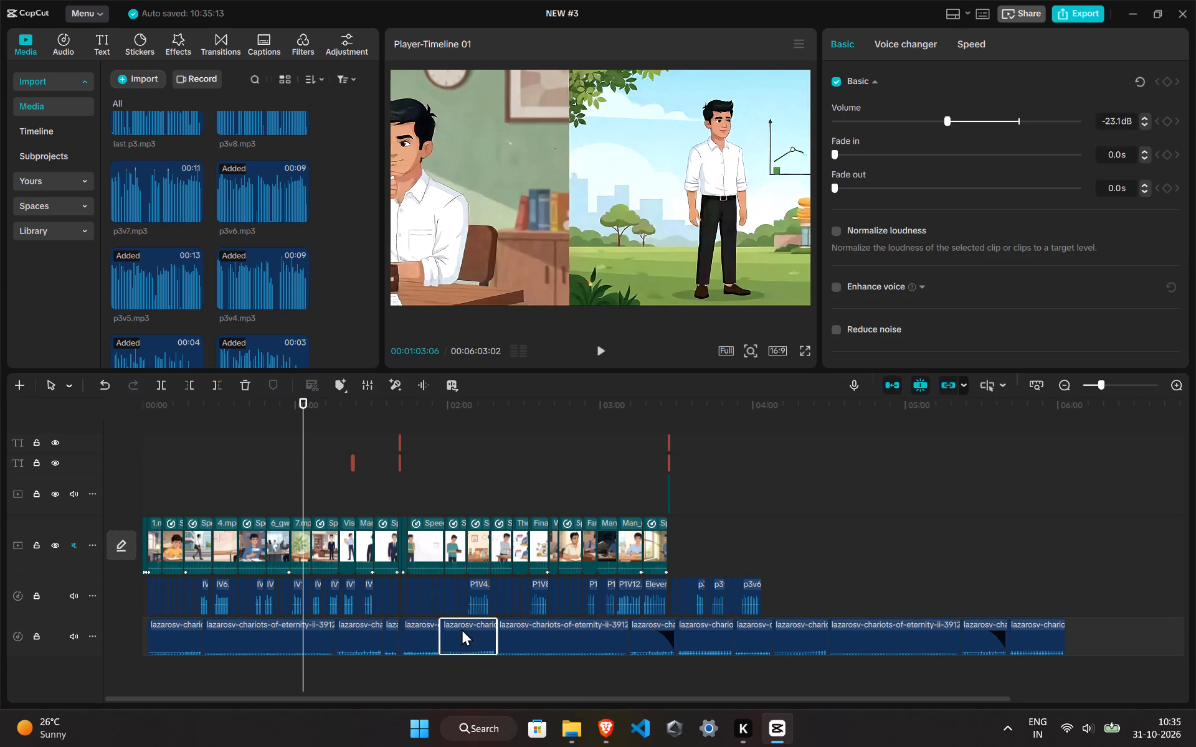
pyautogui.click(525, 631)
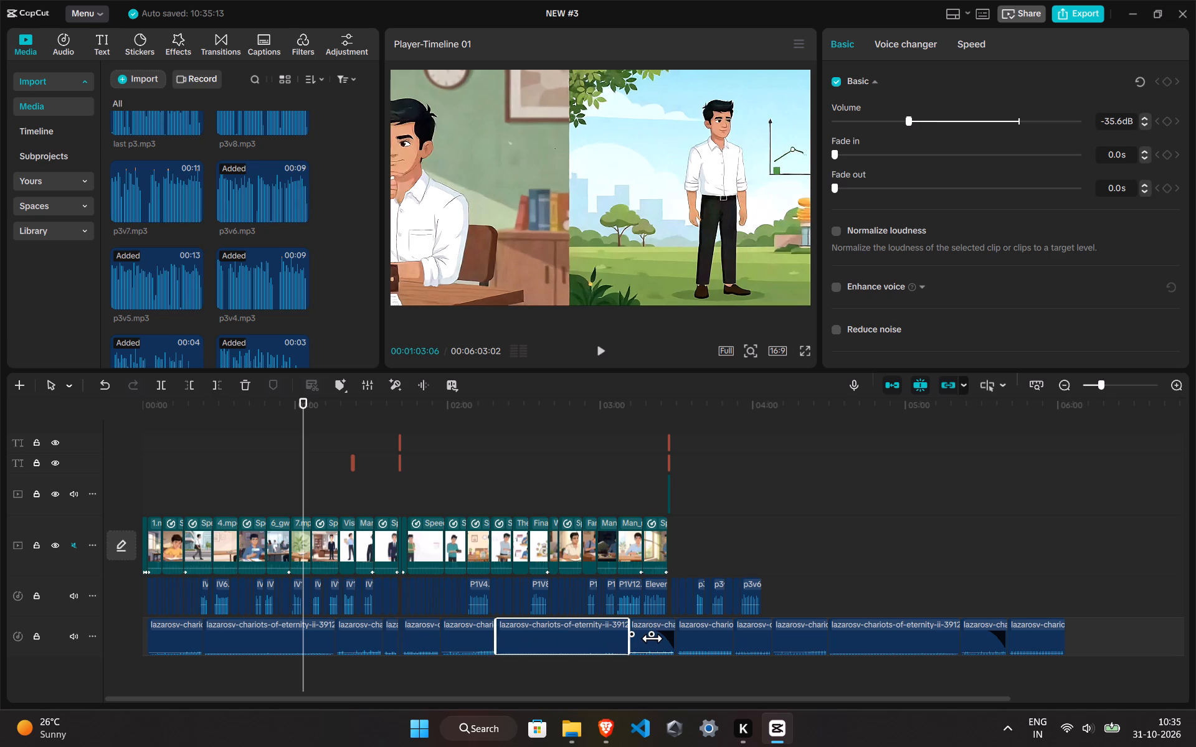
pyautogui.click(652, 639)
pyautogui.click(701, 642)
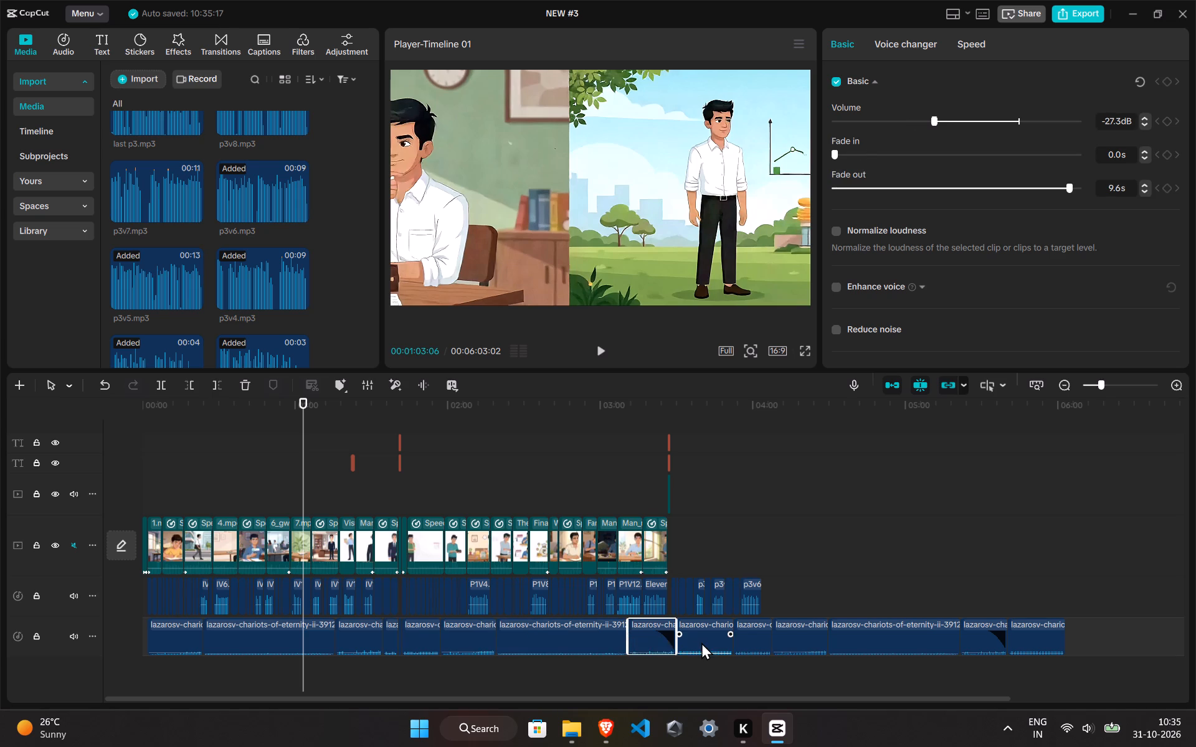
pyautogui.click(762, 636)
pyautogui.click(779, 636)
pyautogui.click(875, 634)
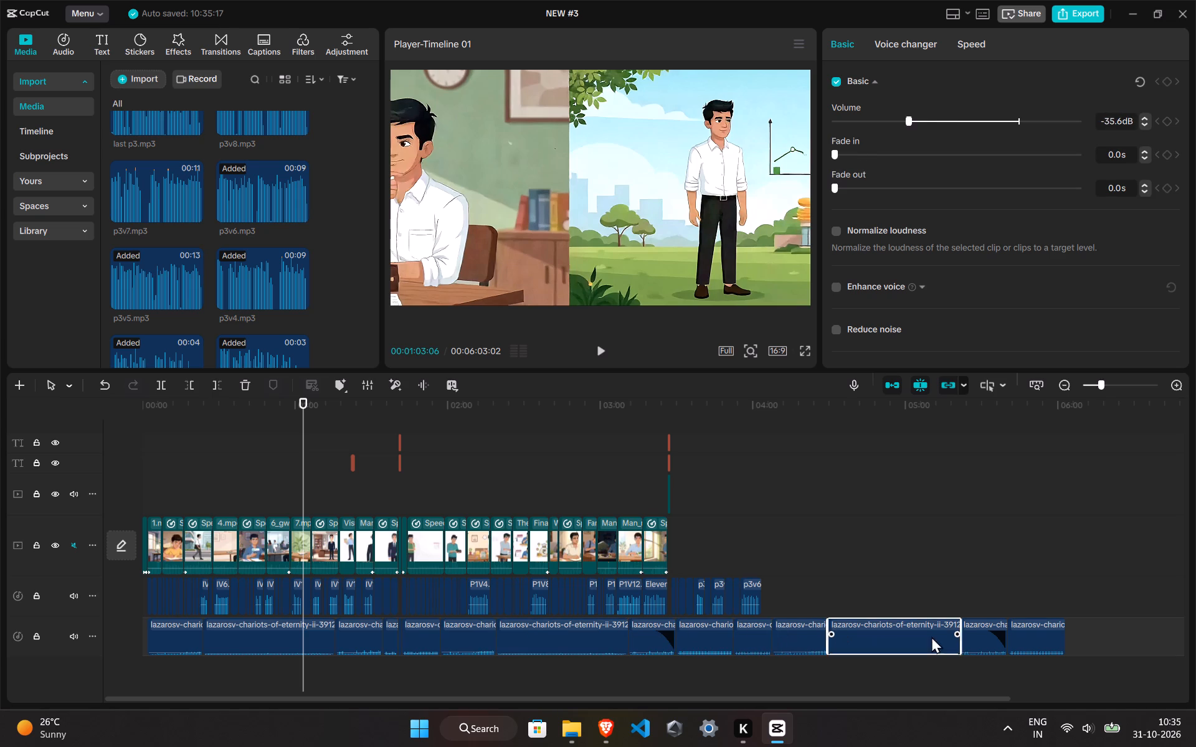
pyautogui.click(975, 628)
pyautogui.click(1028, 629)
# Play the video from the disclaimer at the start to about 00:17 to hear how the opening music sounds.
pyautogui.click(1075, 590)
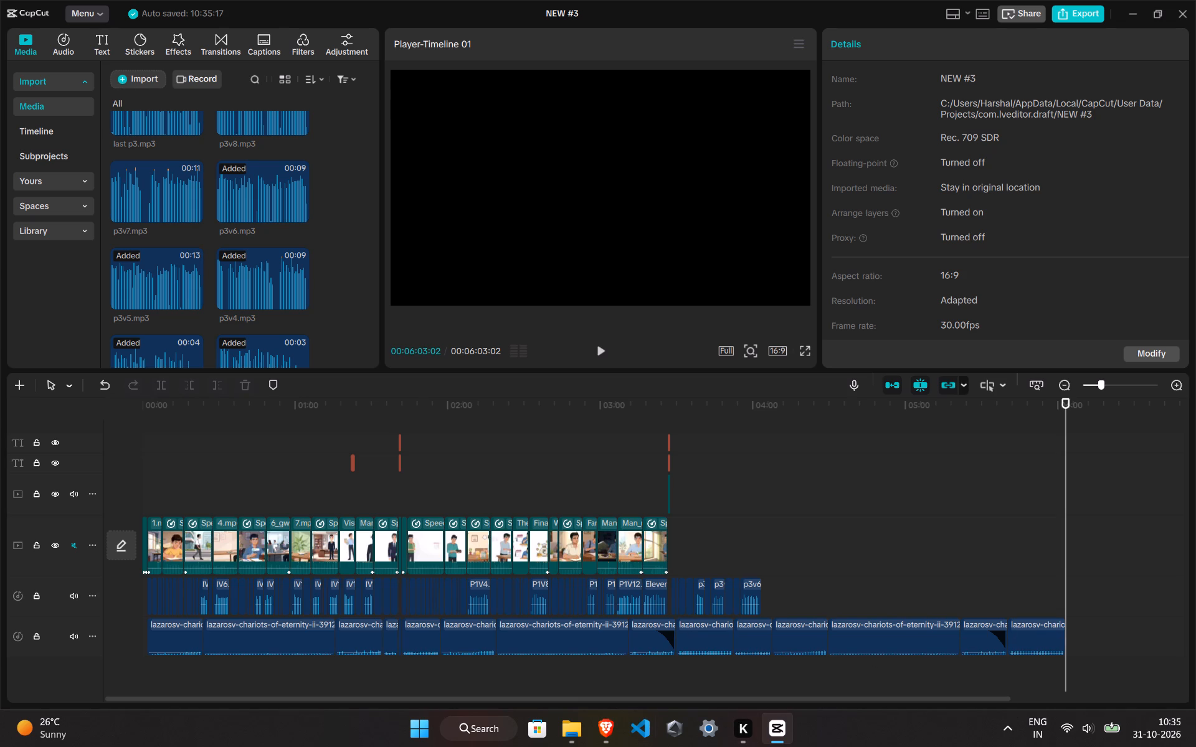
pyautogui.keyDown('ctrl'); pyautogui.scroll(5, 608, 512); pyautogui.keyUp('ctrl')
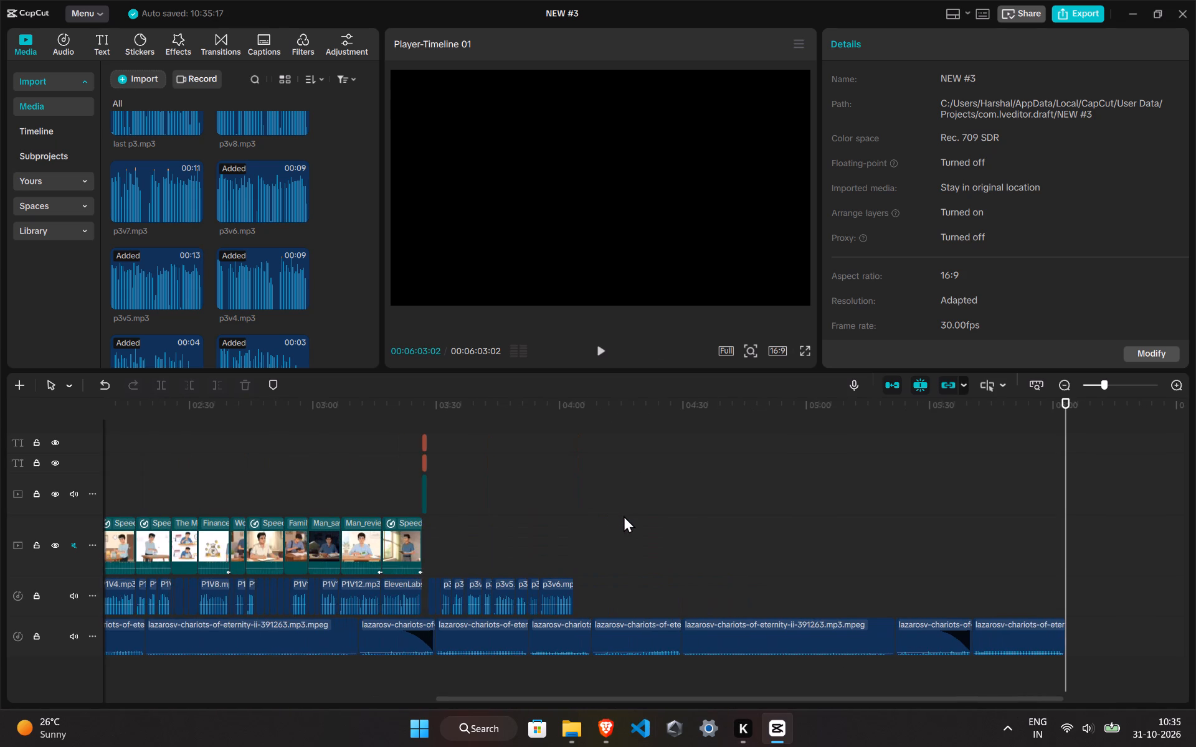
pyautogui.keyDown('ctrl'); pyautogui.scroll(-10, 624, 516); pyautogui.keyUp('ctrl')
pyautogui.press('space')
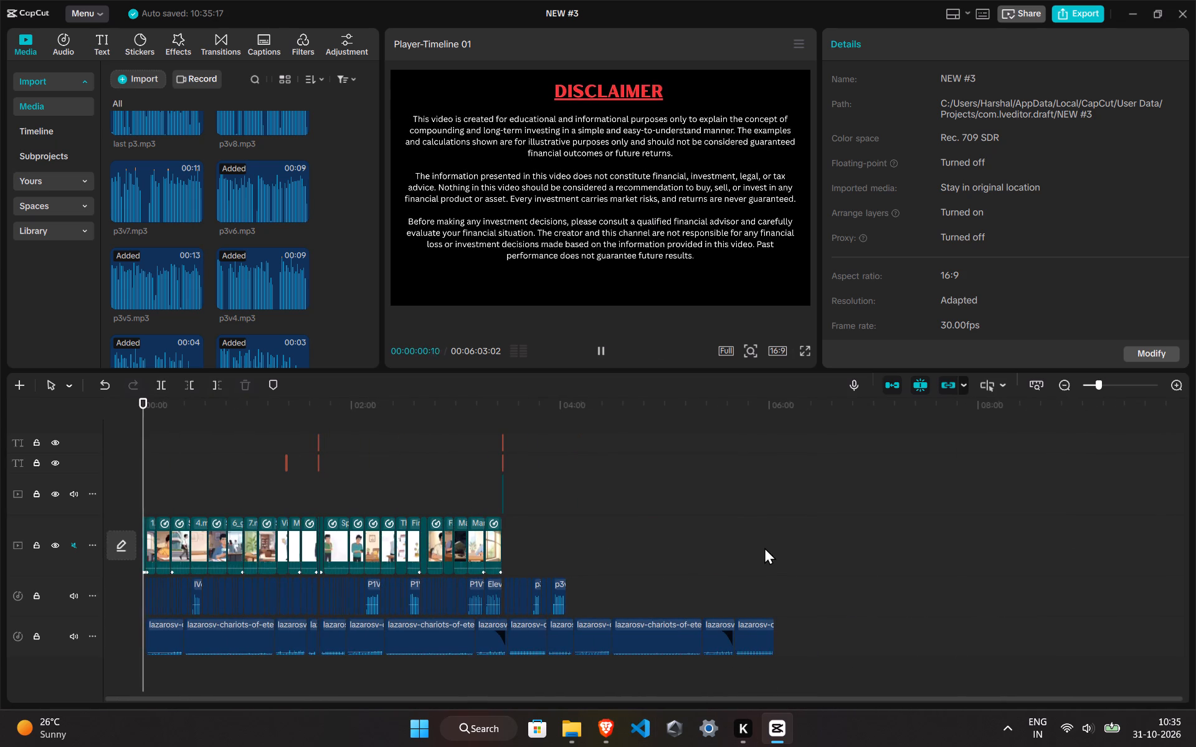
pyautogui.press('space')
pyautogui.press('space')
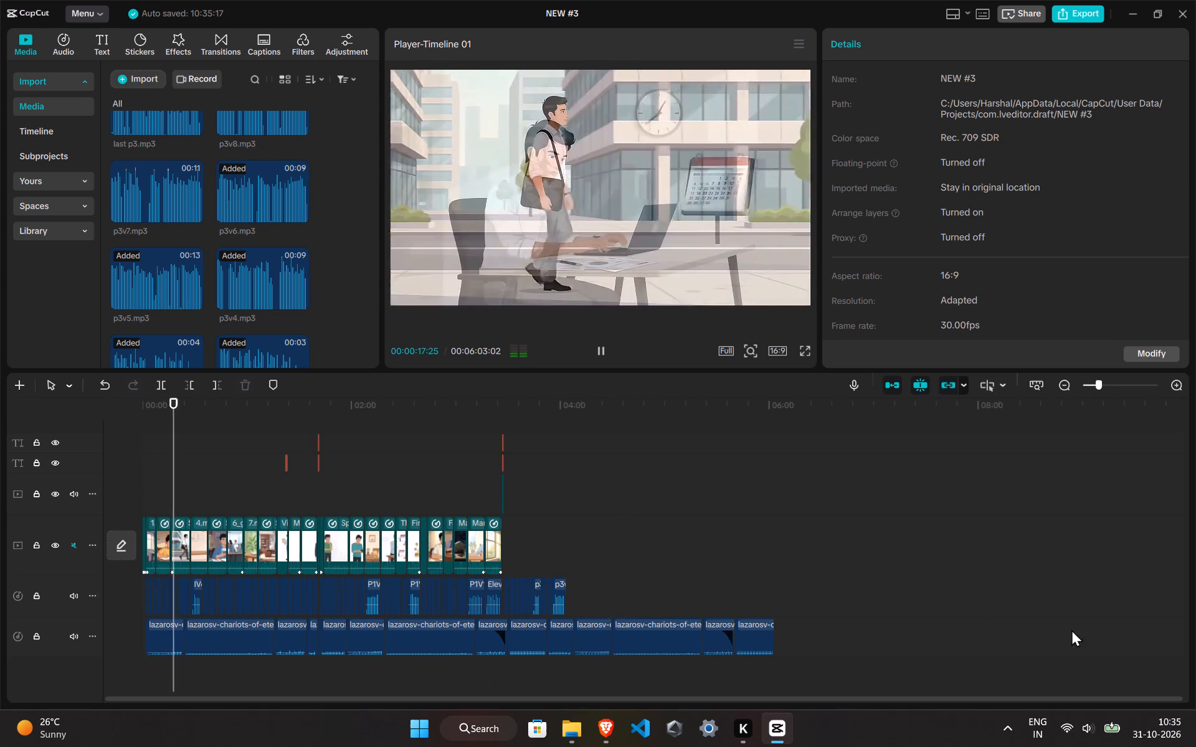
# Paste the five copied background-music clips again at the end of the music track, at 06:03:02.
pyautogui.click(780, 583)
pyautogui.hotkey('ctrl', 'v')
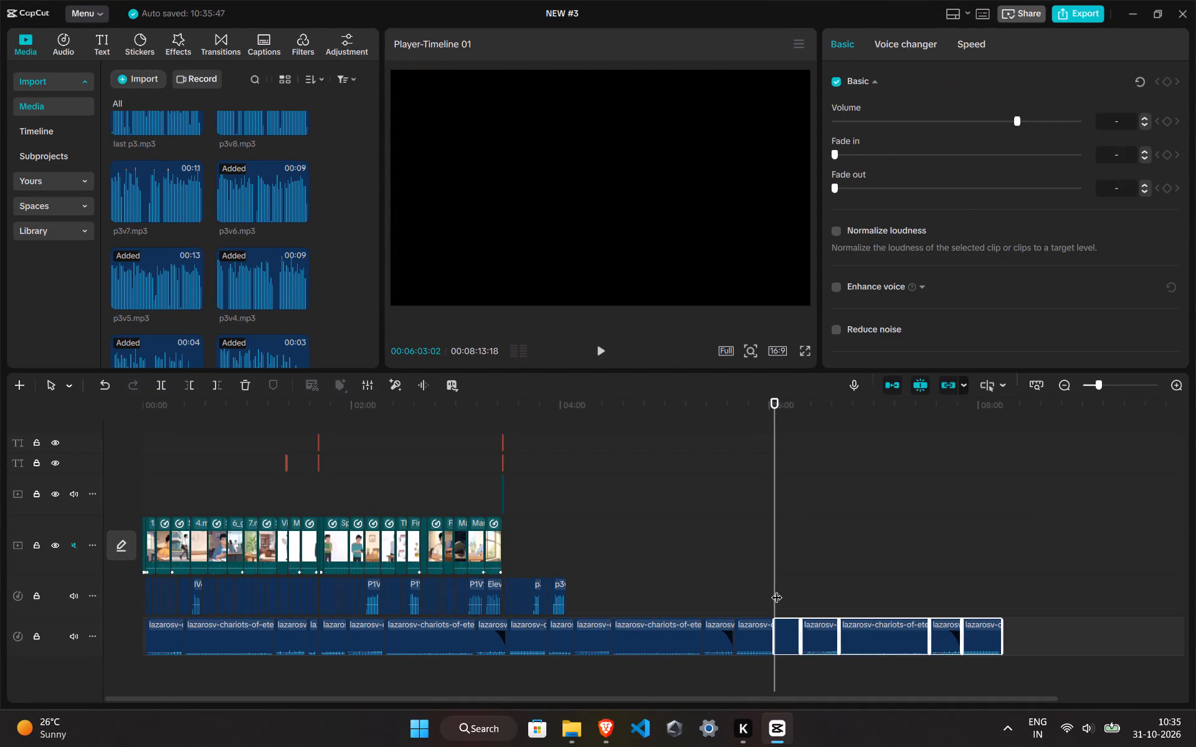
# Listen to the background music across the join with the newly pasted clips, from about 05:51 past 06:03.
pyautogui.click(752, 589)
pyautogui.press('space')
pyautogui.keyDown('ctrl'); pyautogui.scroll(3, 803, 641); pyautogui.keyUp('ctrl')
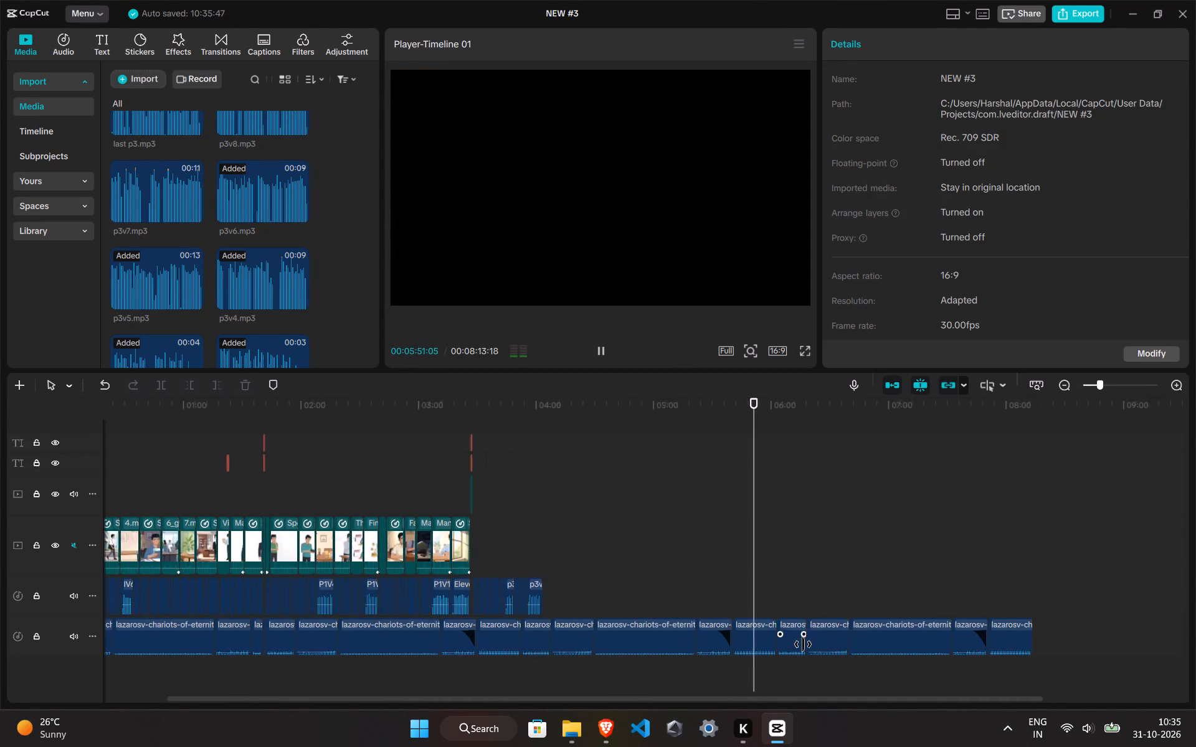
pyautogui.keyDown('ctrl'); pyautogui.scroll(20, 803, 644); pyautogui.keyUp('ctrl')
pyautogui.keyDown('ctrl'); pyautogui.scroll(3, 789, 634); pyautogui.keyUp('ctrl')
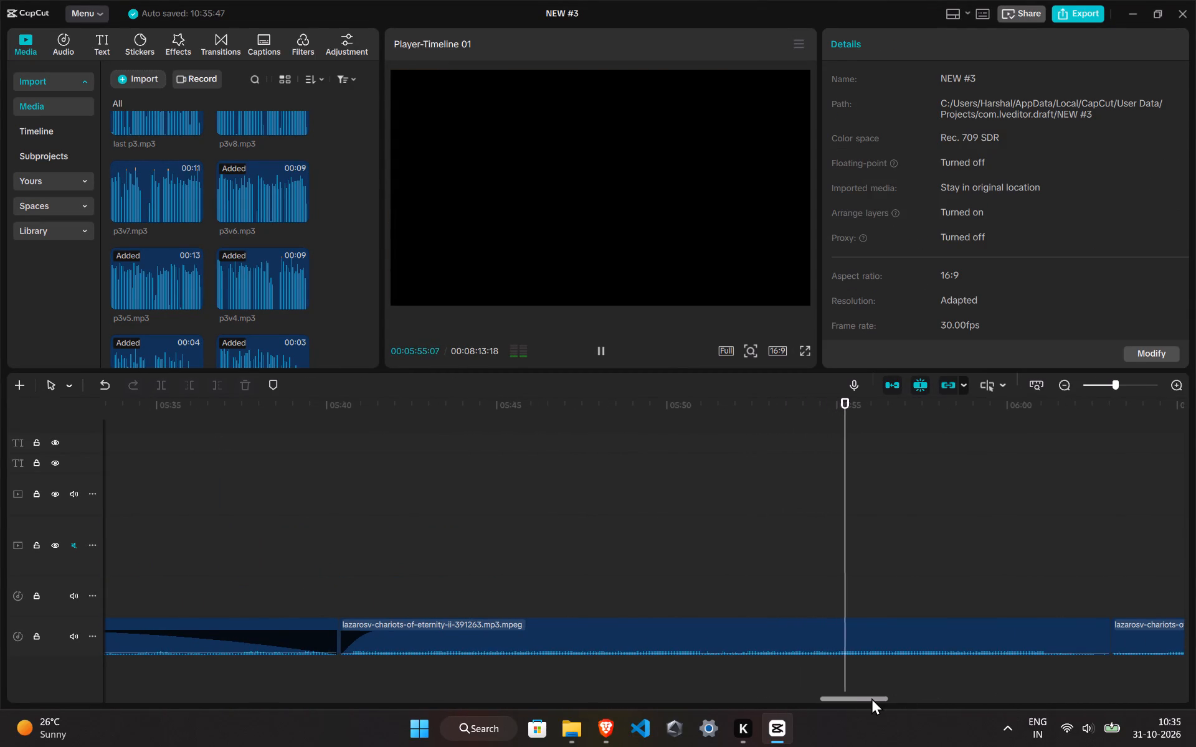
pyautogui.moveTo(871, 698); pyautogui.dragTo(886, 696)
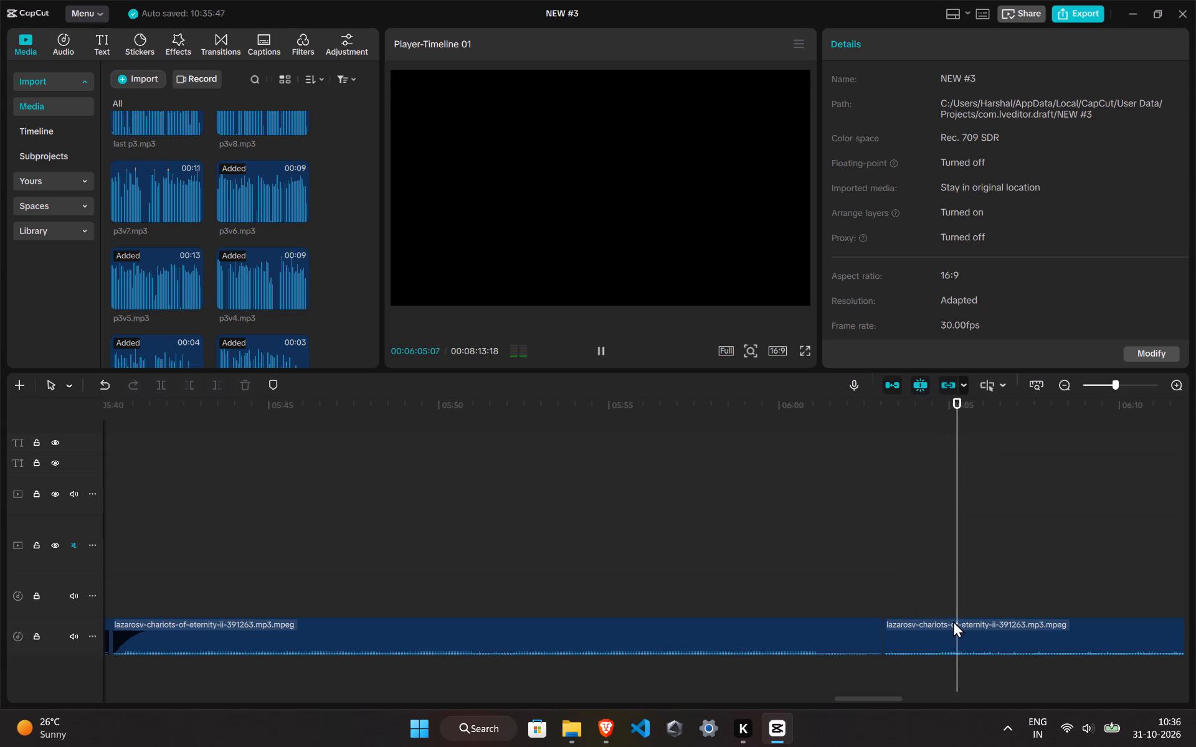
pyautogui.keyDown('ctrl'); pyautogui.scroll(-11, 955, 624); pyautogui.keyUp('ctrl')
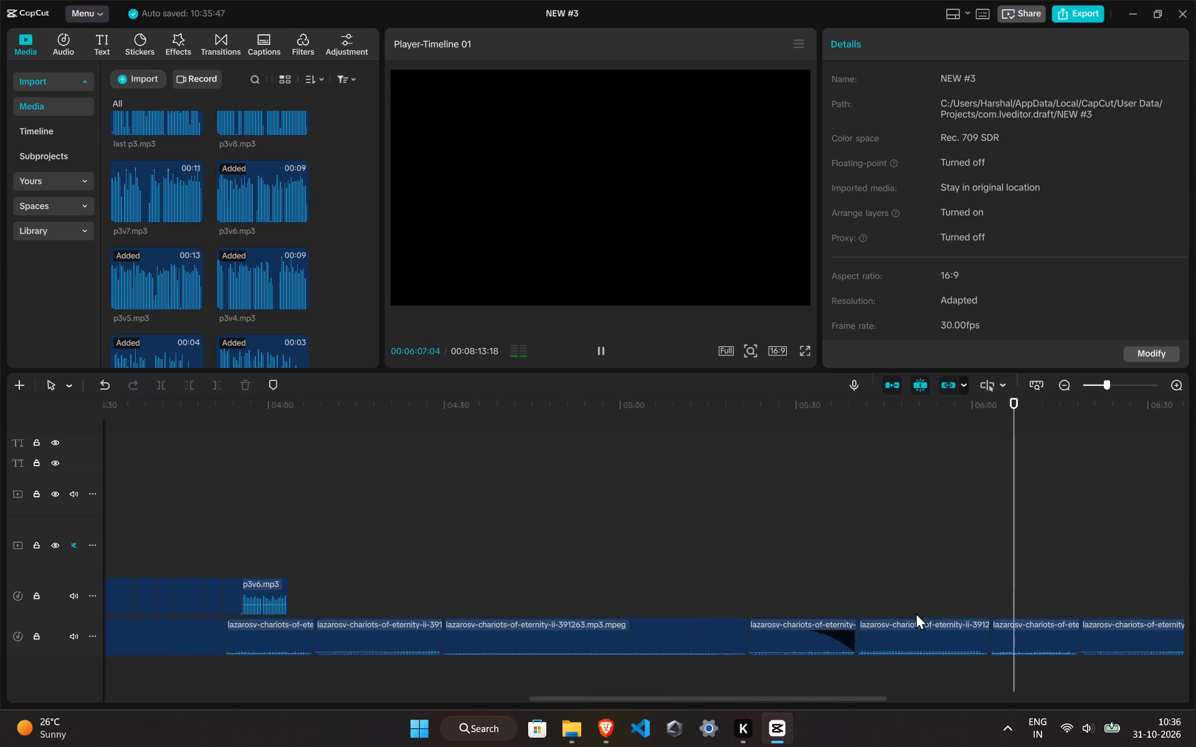
pyautogui.keyDown('ctrl'); pyautogui.scroll(-13, 916, 613); pyautogui.keyUp('ctrl')
pyautogui.moveTo(871, 699); pyautogui.dragTo(929, 699)
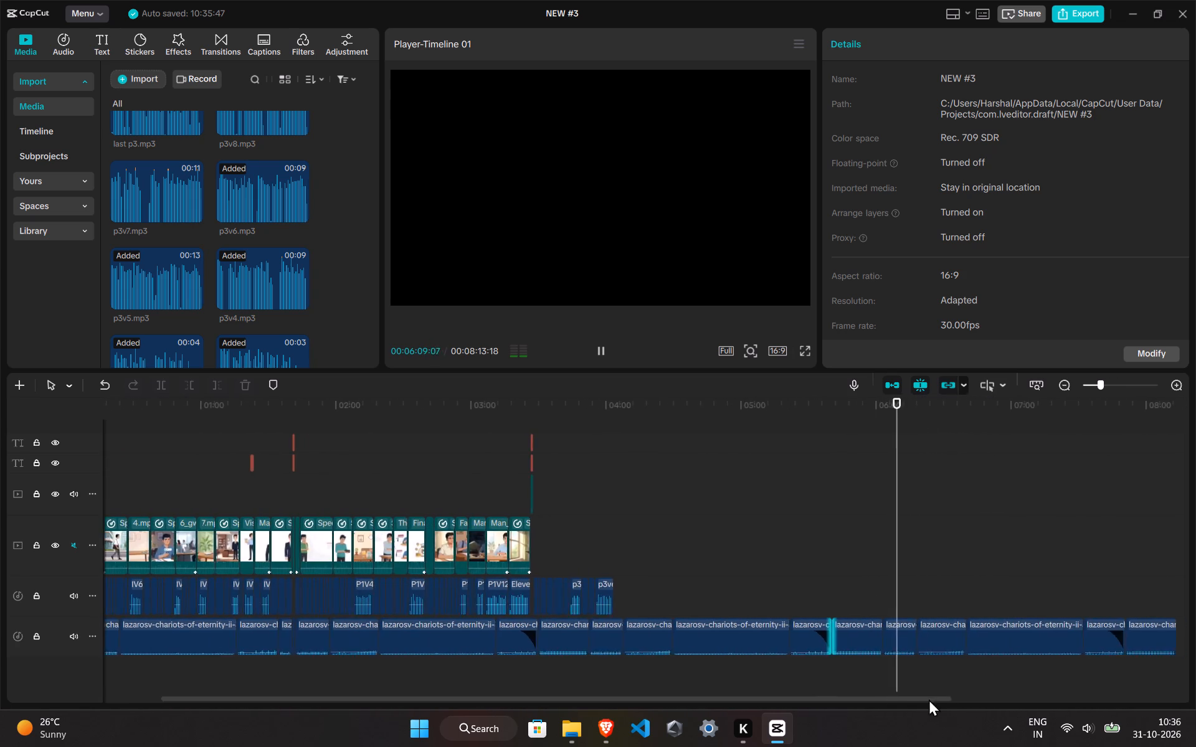
# Listen to the music levels in the finished parts: at the video's start, from about 01:46 and from about 02:17.
pyautogui.moveTo(929, 699); pyautogui.dragTo(807, 696)
pyautogui.keyDown('ctrl'); pyautogui.scroll(8, 470, 587); pyautogui.keyUp('ctrl')
pyautogui.click(407, 514)
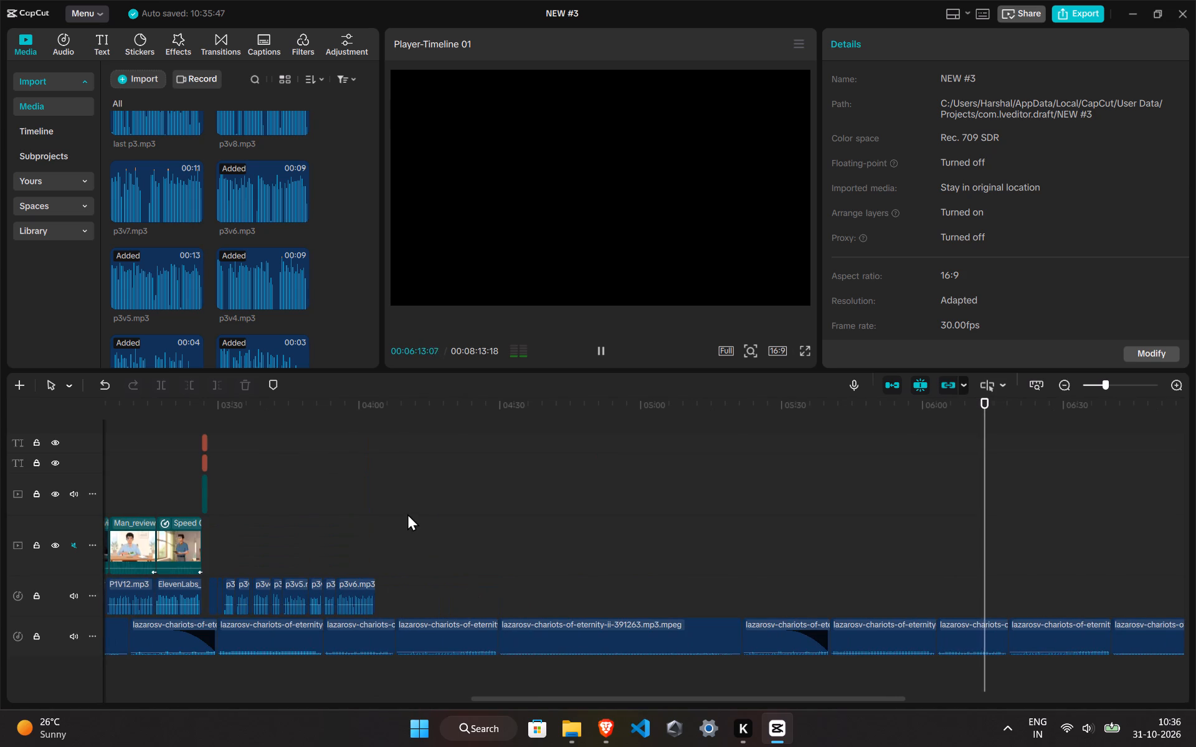
pyautogui.moveTo(406, 514); pyautogui.dragTo(59, 505)
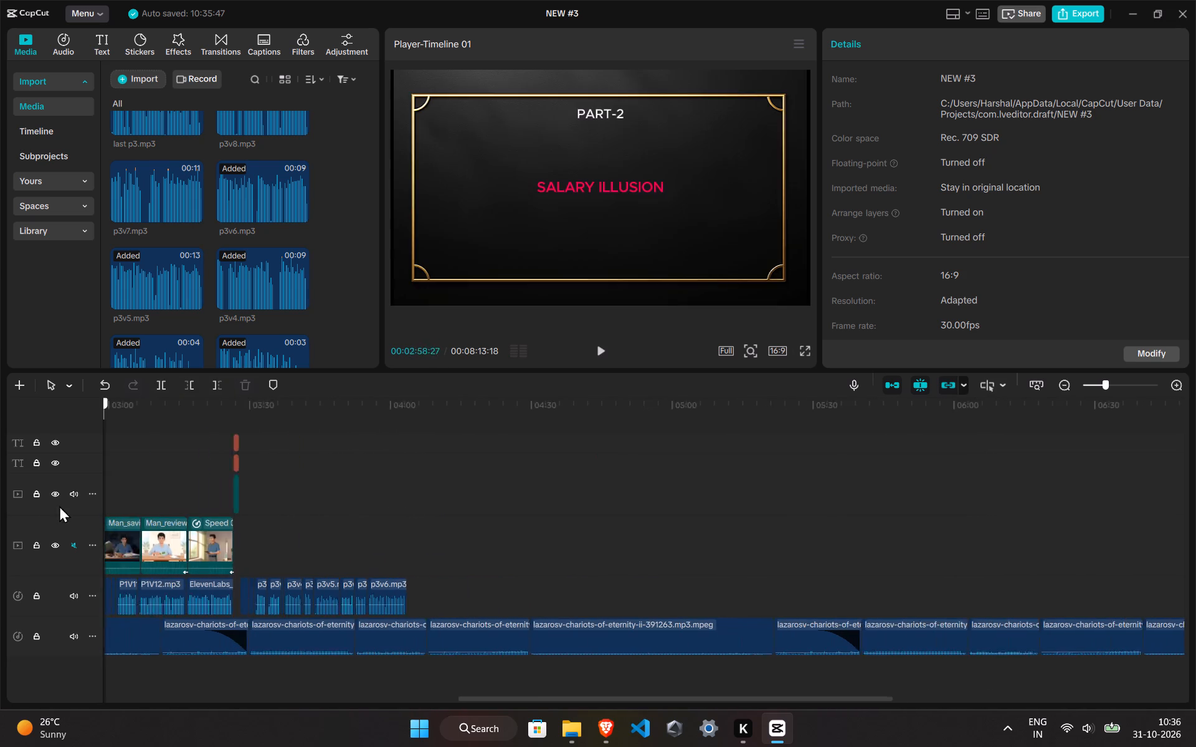
pyautogui.moveTo(59, 505); pyautogui.dragTo(0, 499)
pyautogui.press('space')
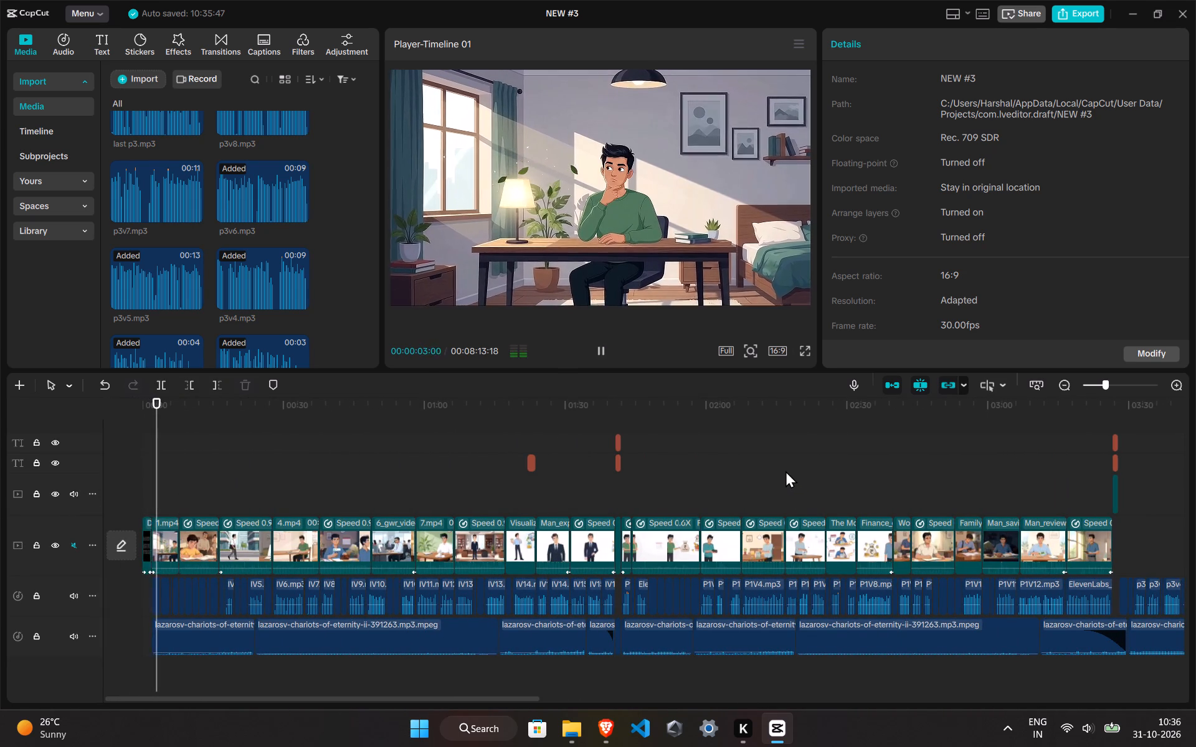
pyautogui.click(746, 456)
pyautogui.moveTo(746, 456); pyautogui.dragTo(697, 463)
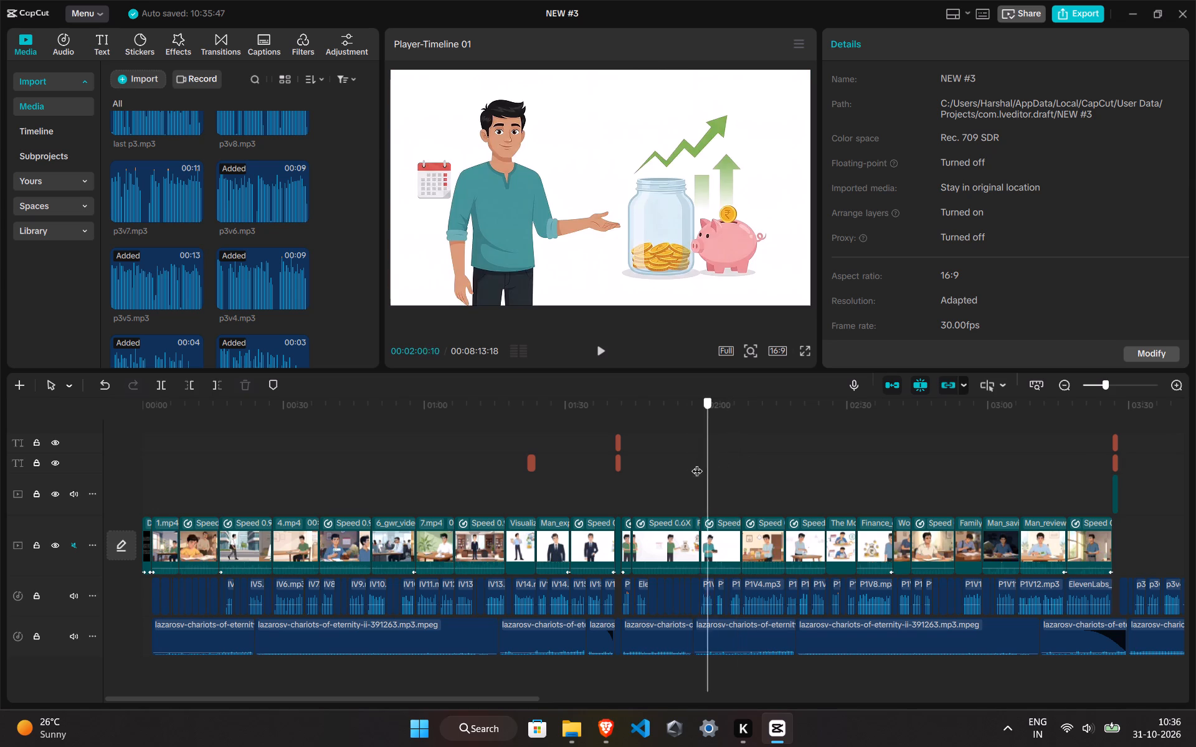
pyautogui.moveTo(697, 463); pyautogui.dragTo(642, 467)
pyautogui.press('space')
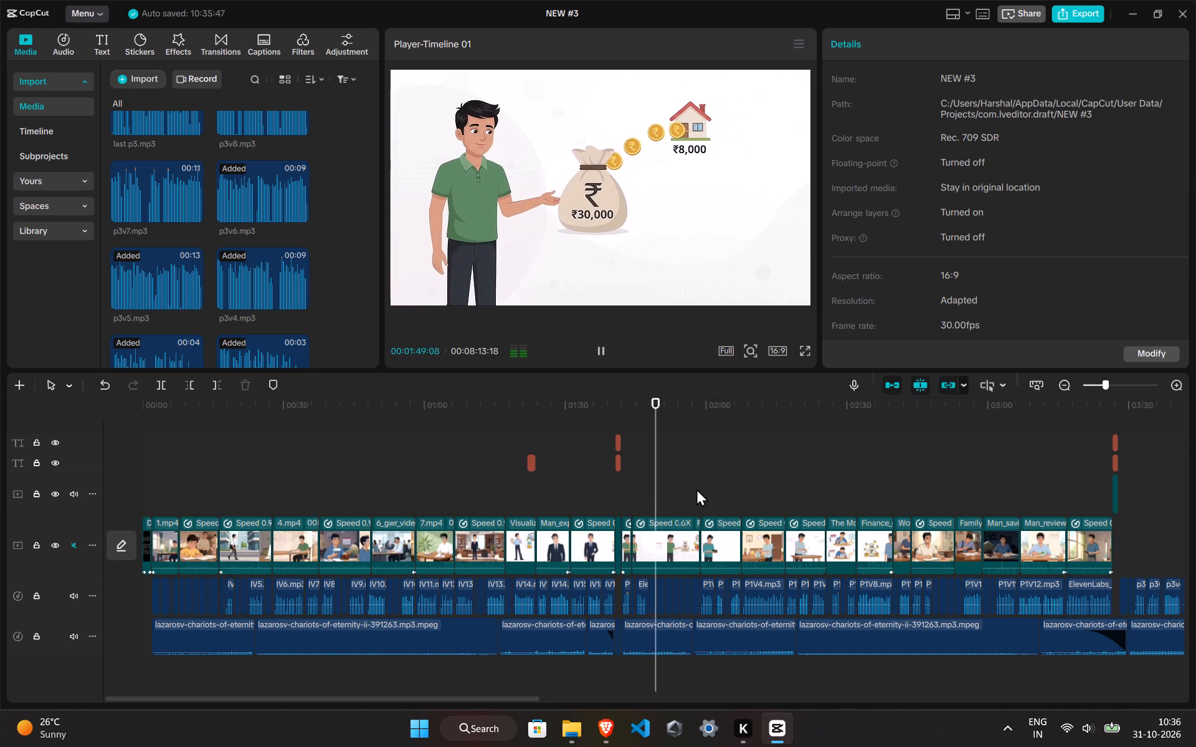
pyautogui.click(804, 485)
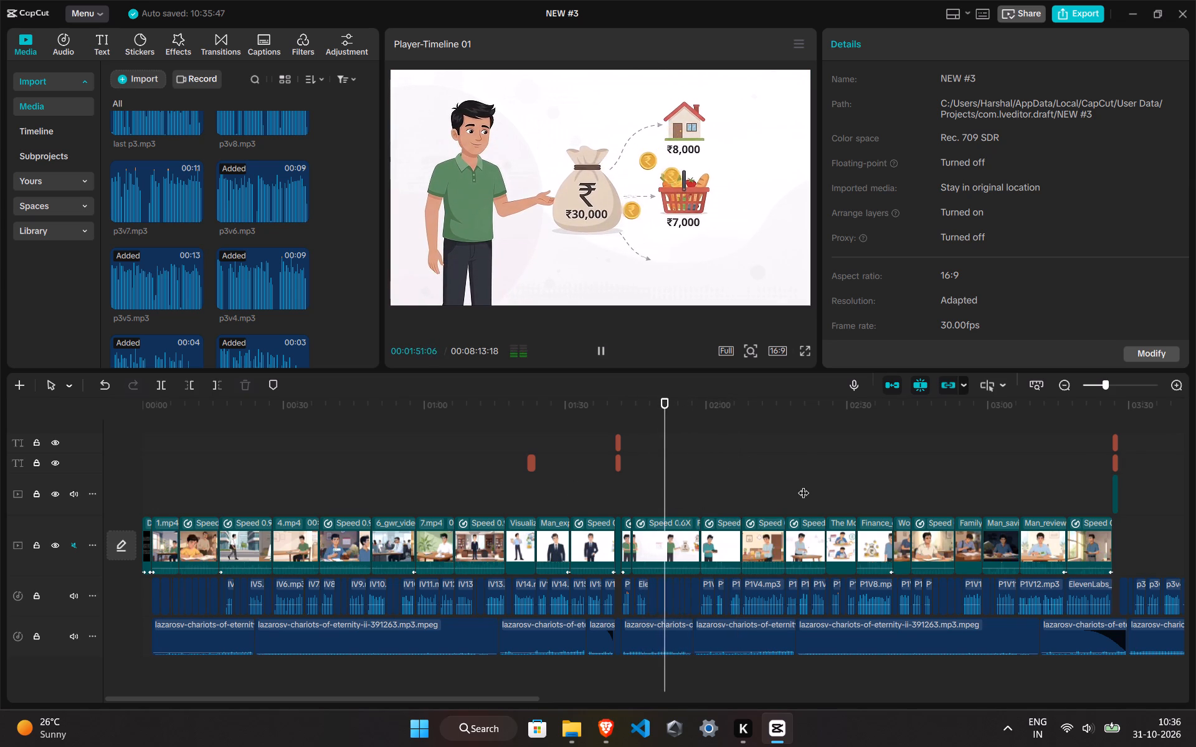
pyautogui.click(790, 485)
pyautogui.click(784, 487)
pyautogui.press('space')
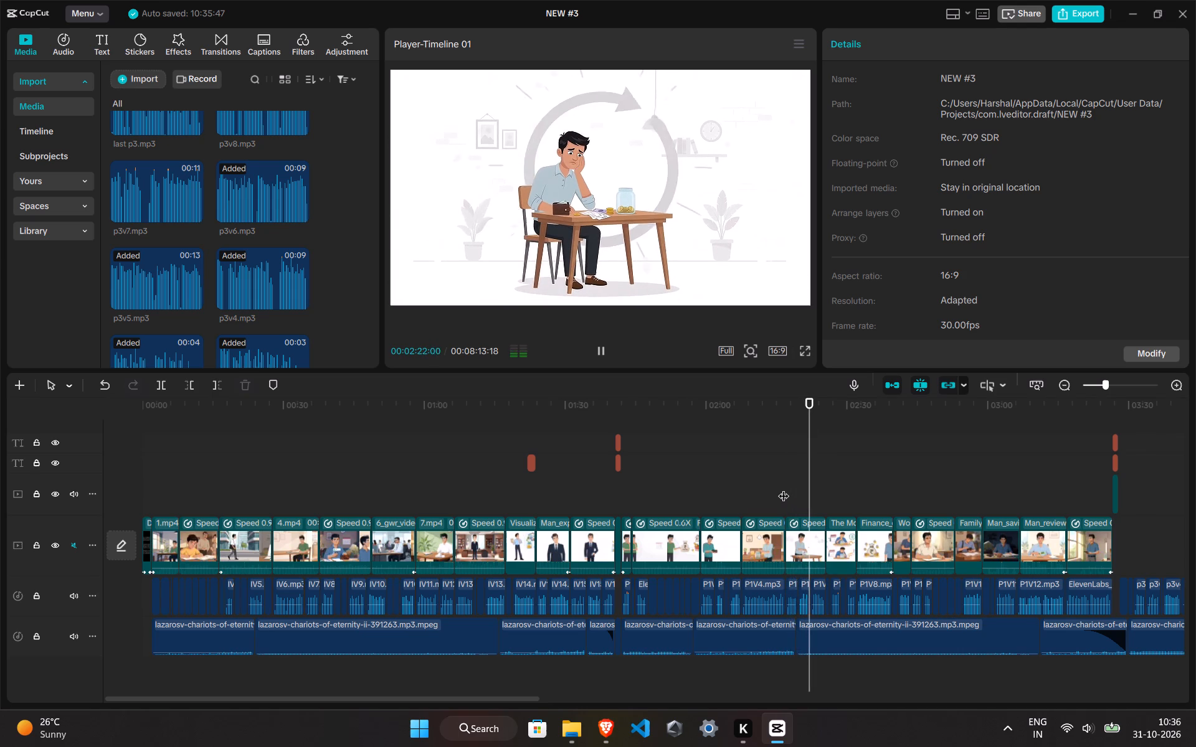
# Set the volume of the long background-music clip starting at about 02:19 to -33.4 dB.
pyautogui.click(861, 637)
pyautogui.click(909, 124)
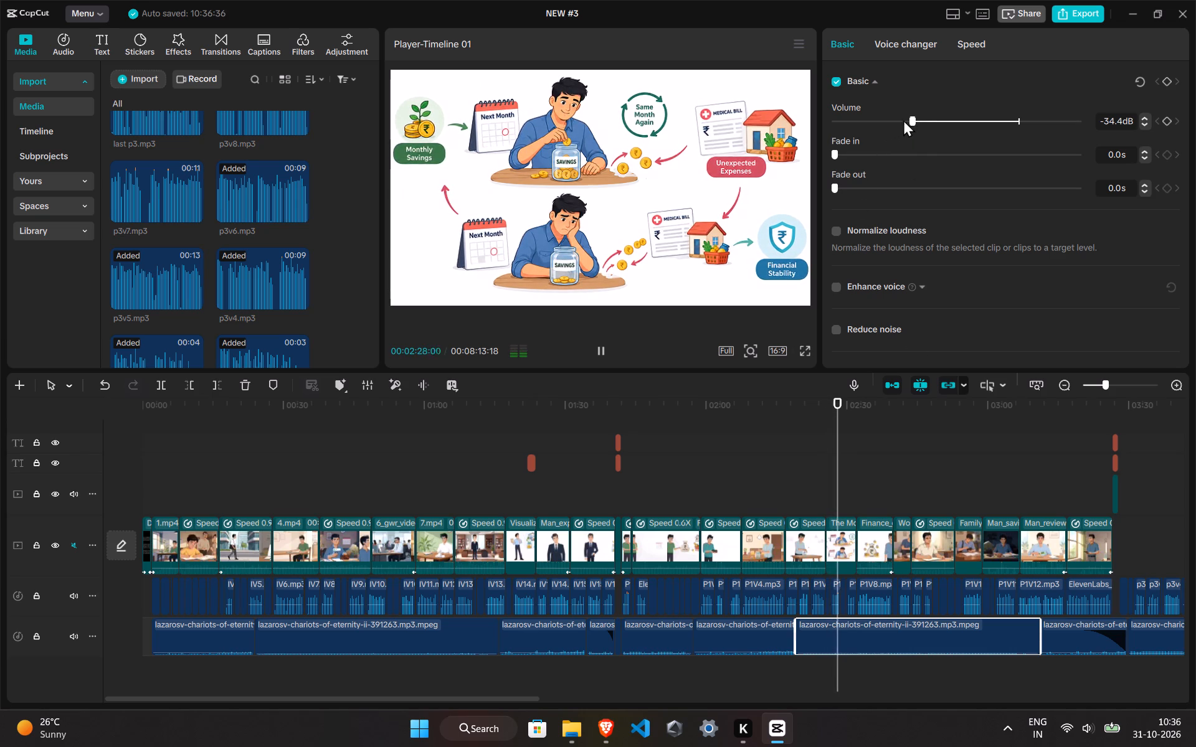
pyautogui.click(913, 119)
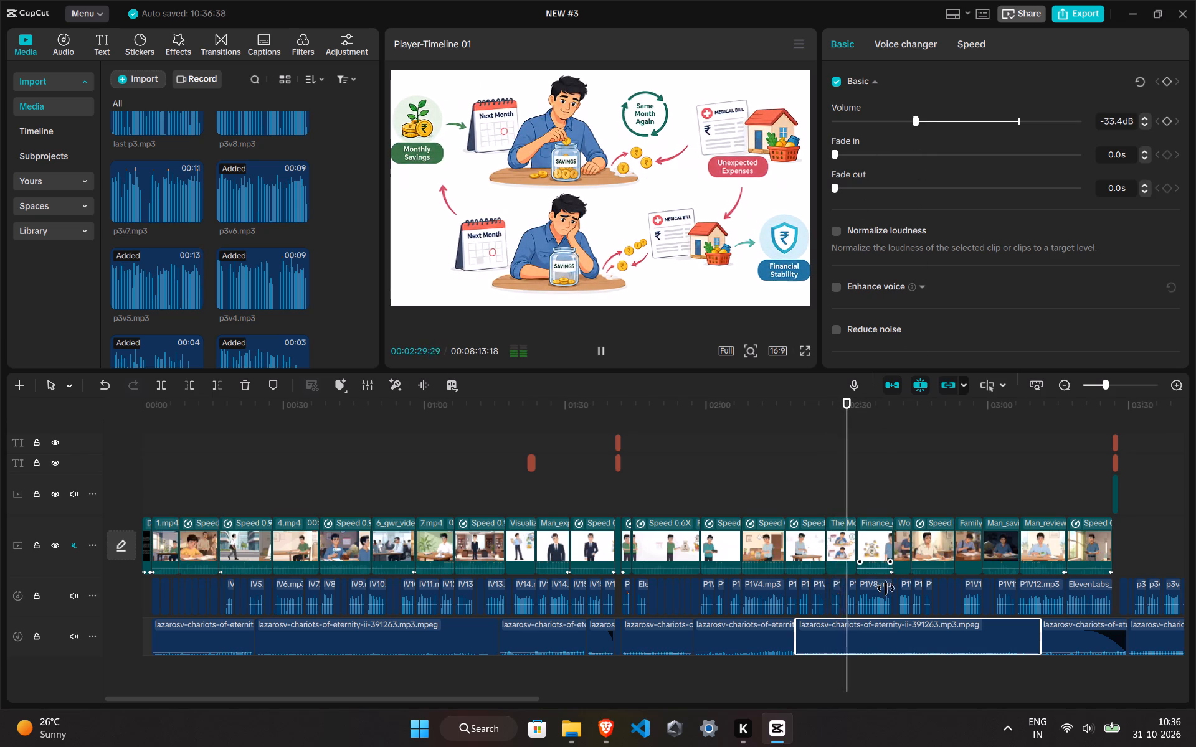
# Add the lazarosv-chariots-of-eternity music file from the project media to a new audio track at the start of the timeline.
pyautogui.scroll(-3, 885, 597)
pyautogui.keyDown('ctrl'); pyautogui.scroll(-5, 883, 619); pyautogui.keyUp('ctrl')
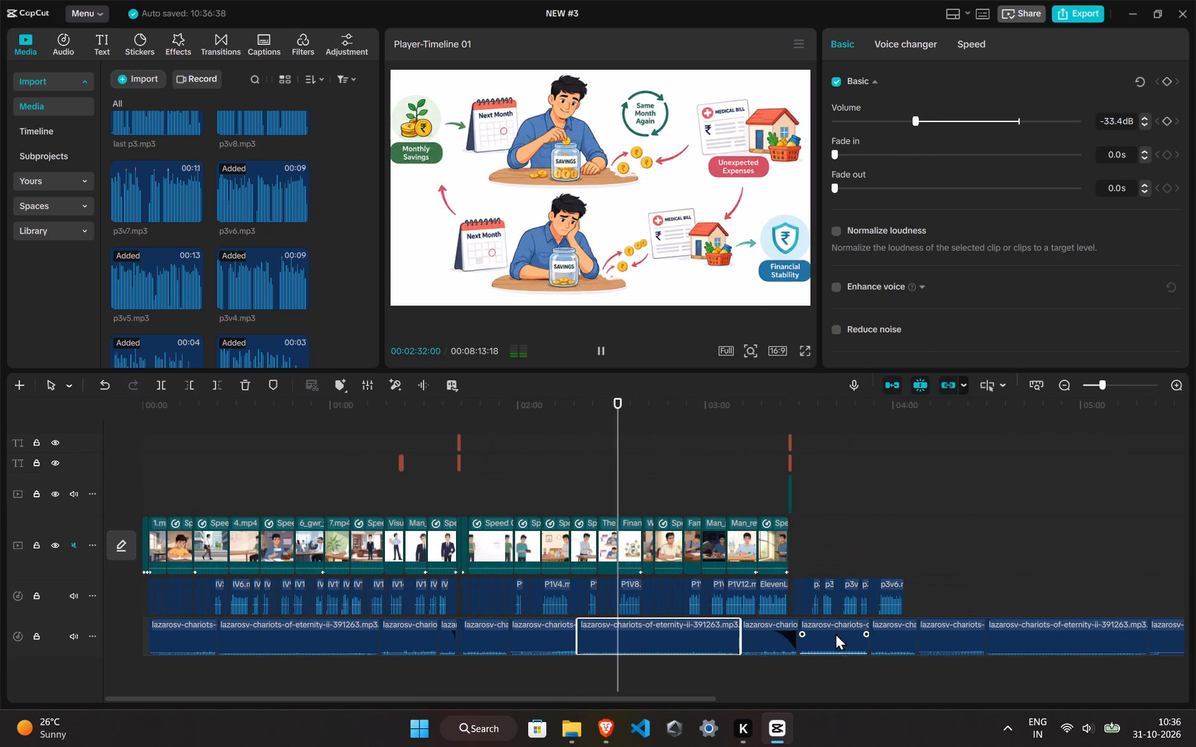
pyautogui.click(577, 446)
pyautogui.scroll(-3, 462, 427)
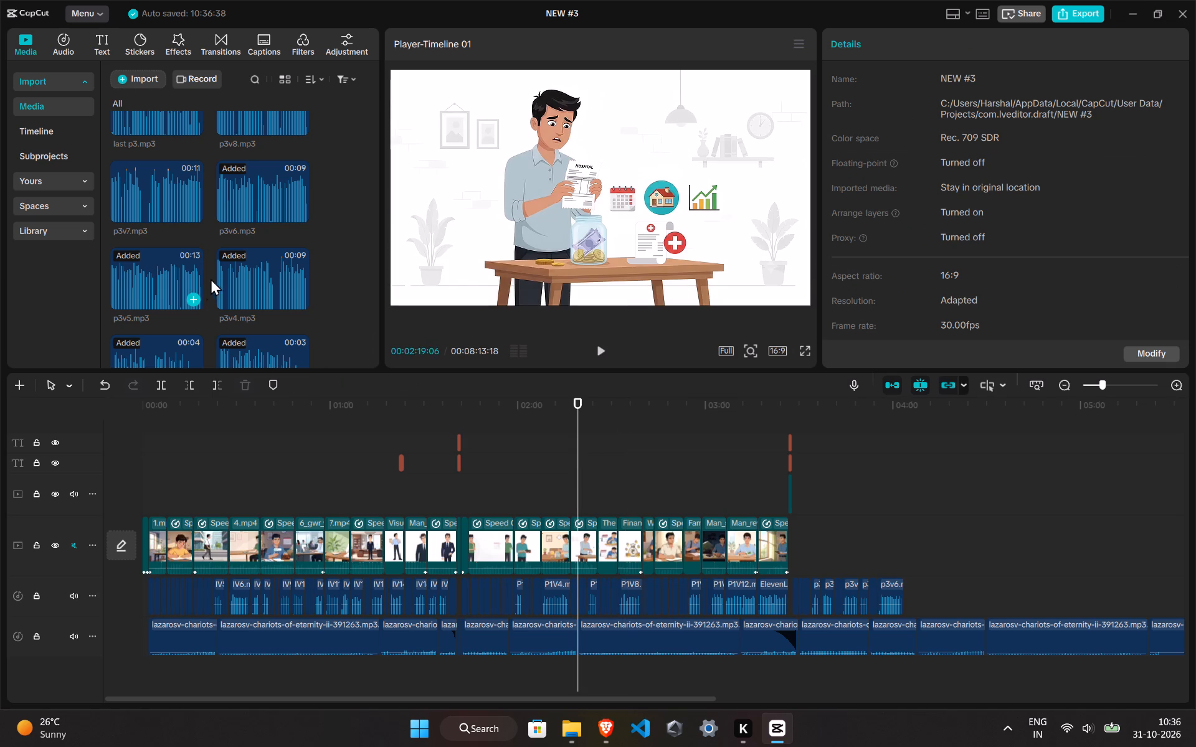
pyautogui.scroll(-9, 214, 275)
pyautogui.scroll(11, 242, 266)
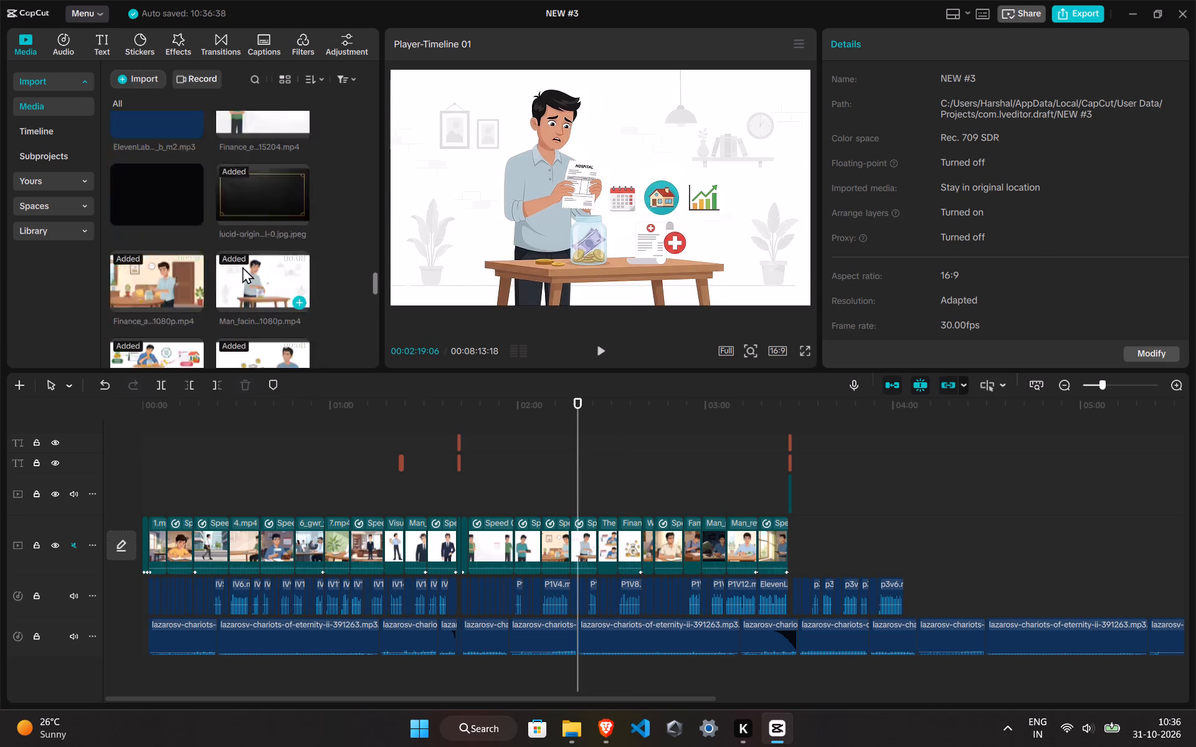
pyautogui.scroll(15, 242, 266)
pyautogui.scroll(-3, 242, 266)
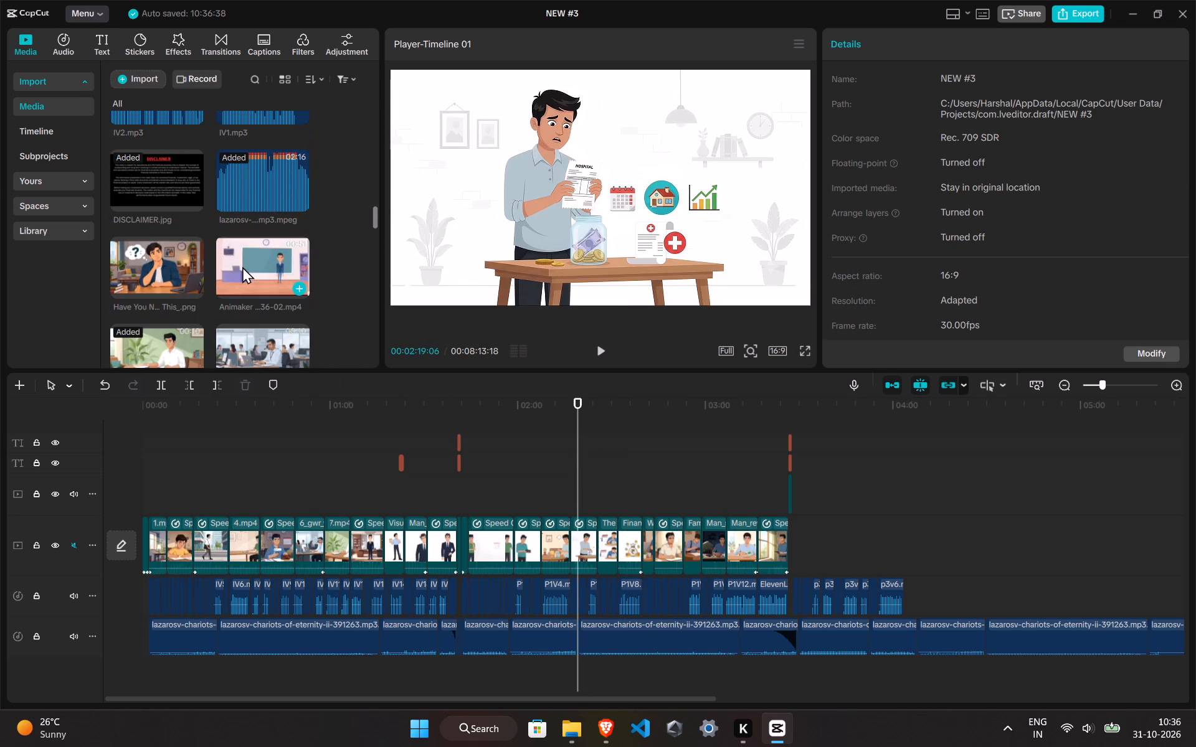
pyautogui.moveTo(263, 174); pyautogui.dragTo(167, 688)
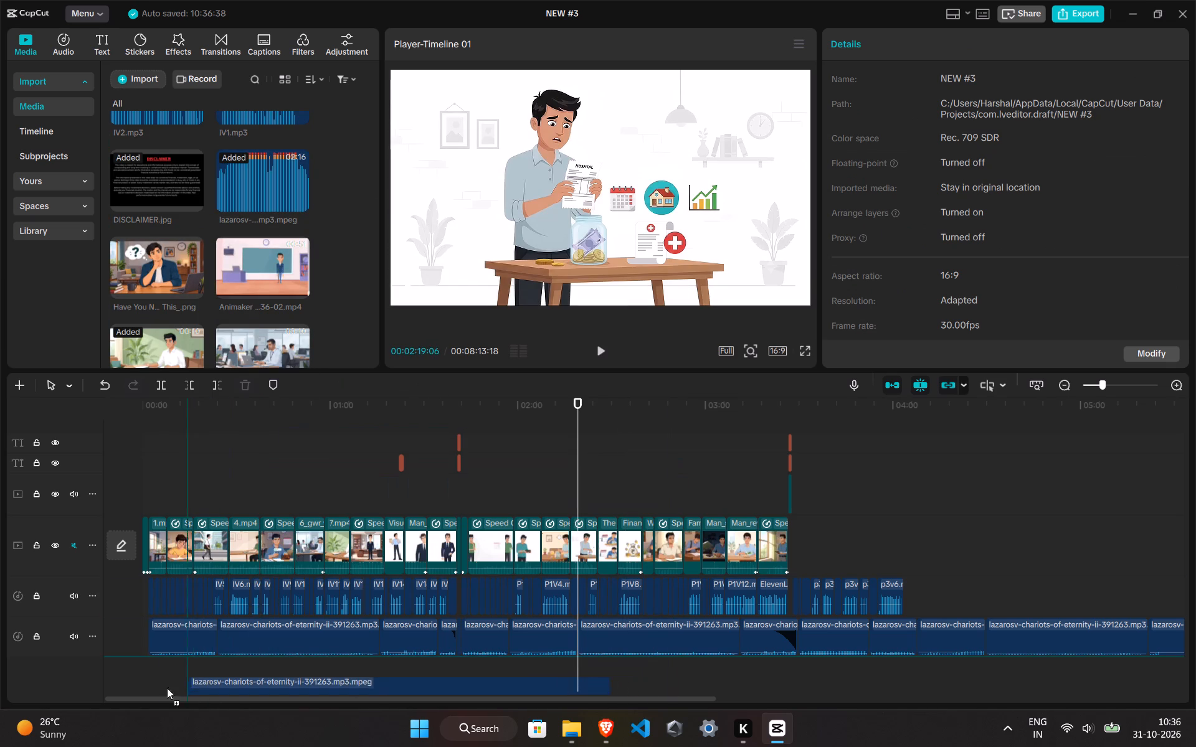
pyautogui.moveTo(167, 688); pyautogui.dragTo(146, 677)
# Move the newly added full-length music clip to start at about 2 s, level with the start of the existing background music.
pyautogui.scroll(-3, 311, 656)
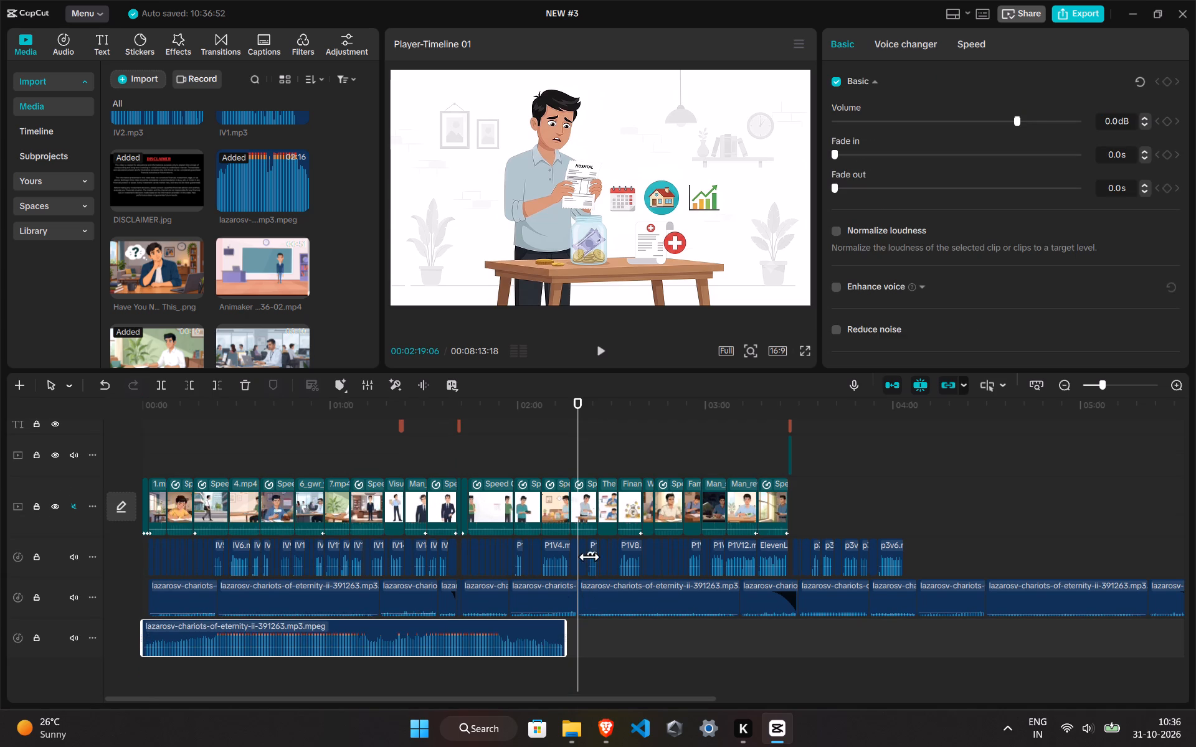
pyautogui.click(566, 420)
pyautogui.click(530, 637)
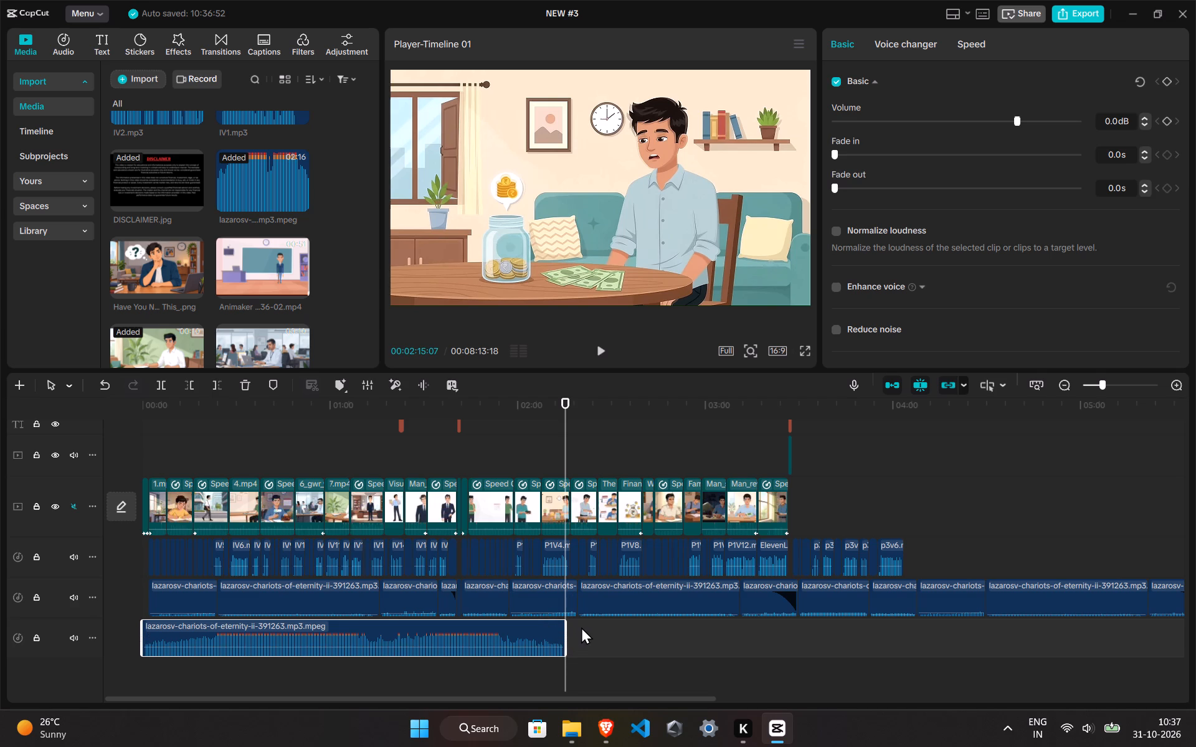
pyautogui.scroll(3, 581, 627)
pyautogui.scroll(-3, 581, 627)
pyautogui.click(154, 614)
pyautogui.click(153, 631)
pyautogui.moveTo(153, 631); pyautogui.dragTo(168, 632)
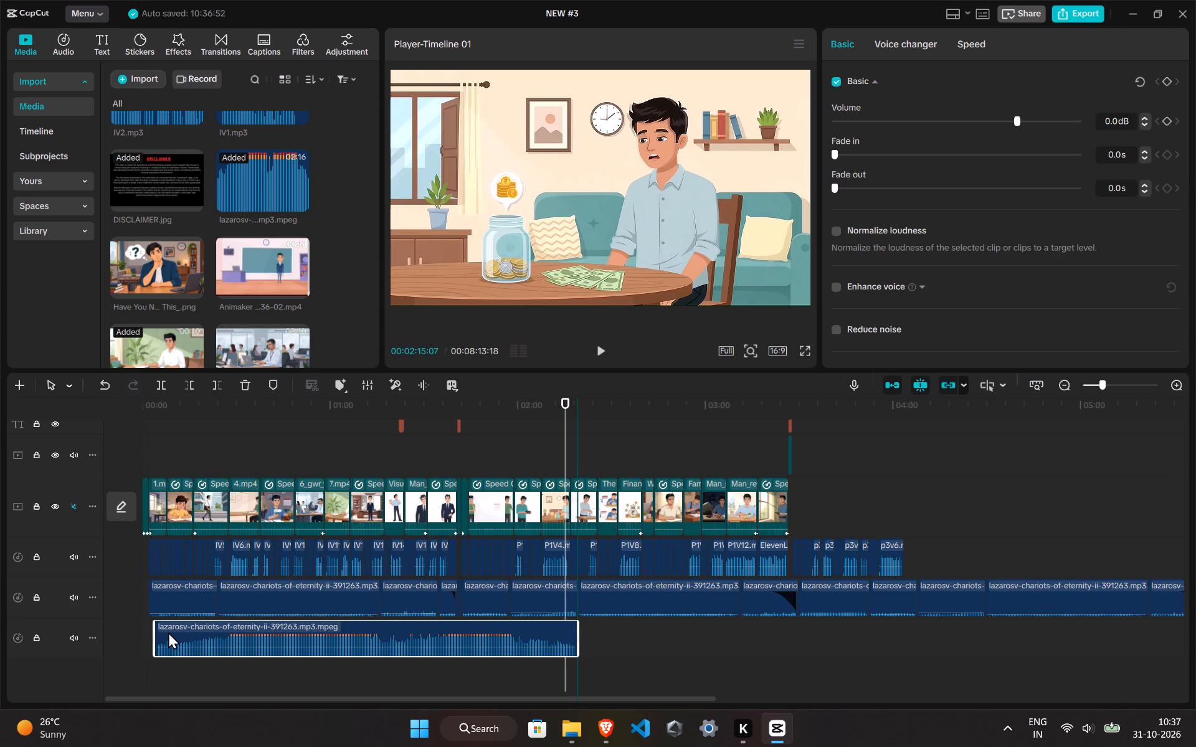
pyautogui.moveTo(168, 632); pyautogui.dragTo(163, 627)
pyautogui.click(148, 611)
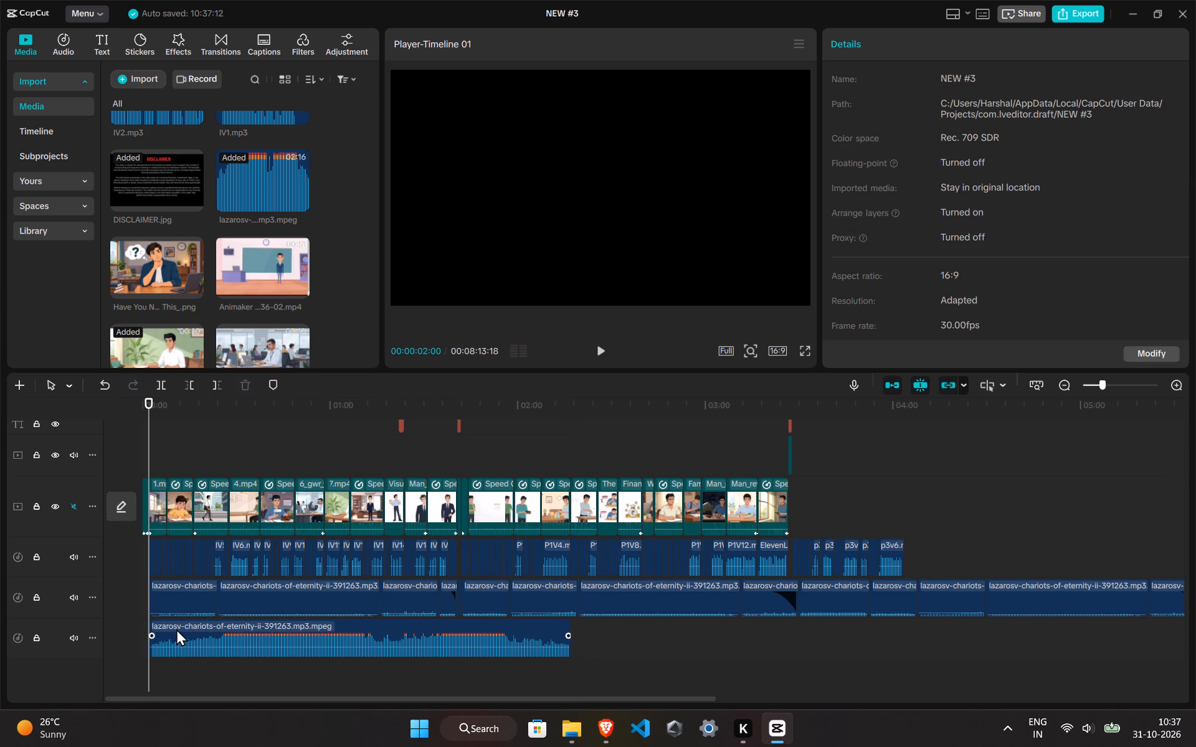
# Compare the full-length music clip with the background-music cuts above it at about 02:19 and 01:57.
pyautogui.click(186, 631)
pyautogui.click(572, 632)
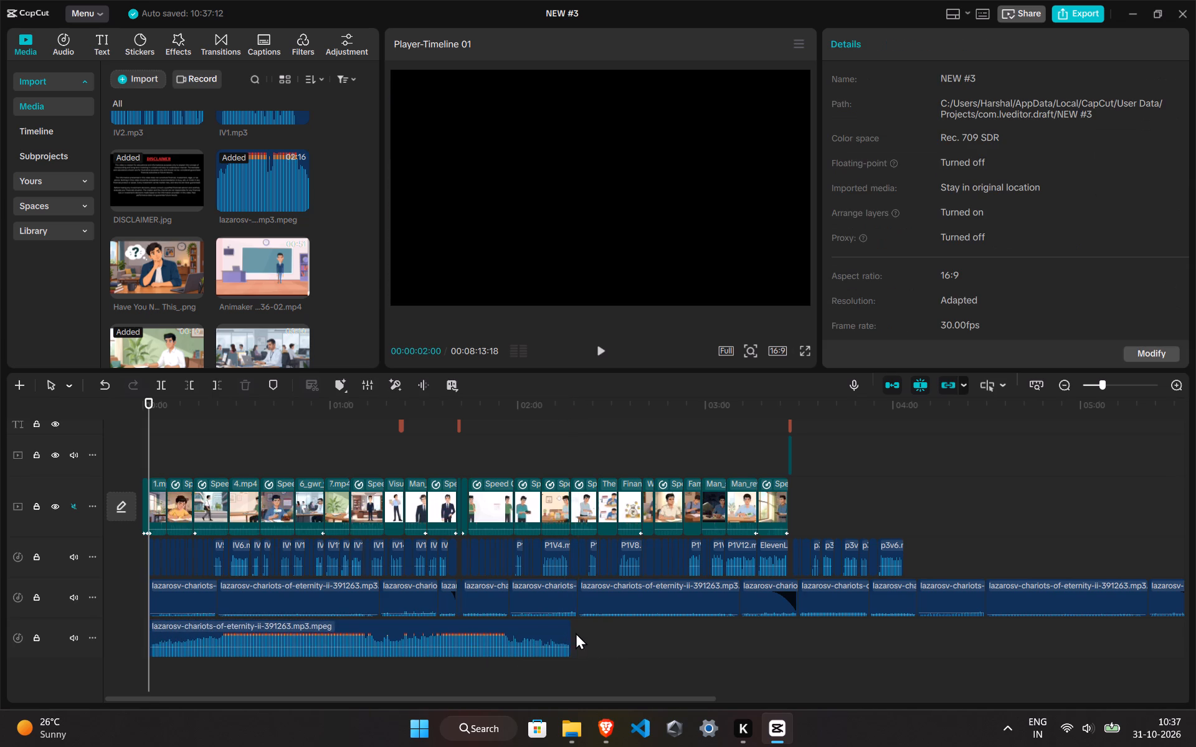
pyautogui.click(565, 606)
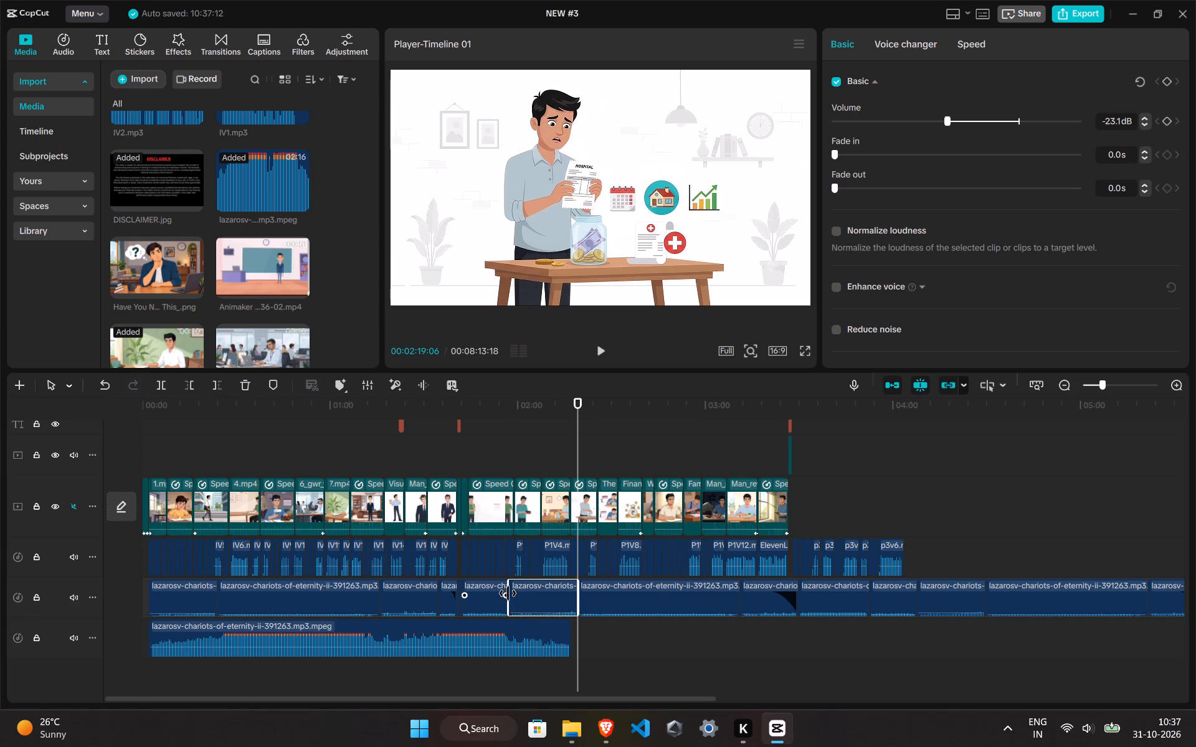
pyautogui.click(505, 673)
pyautogui.click(509, 658)
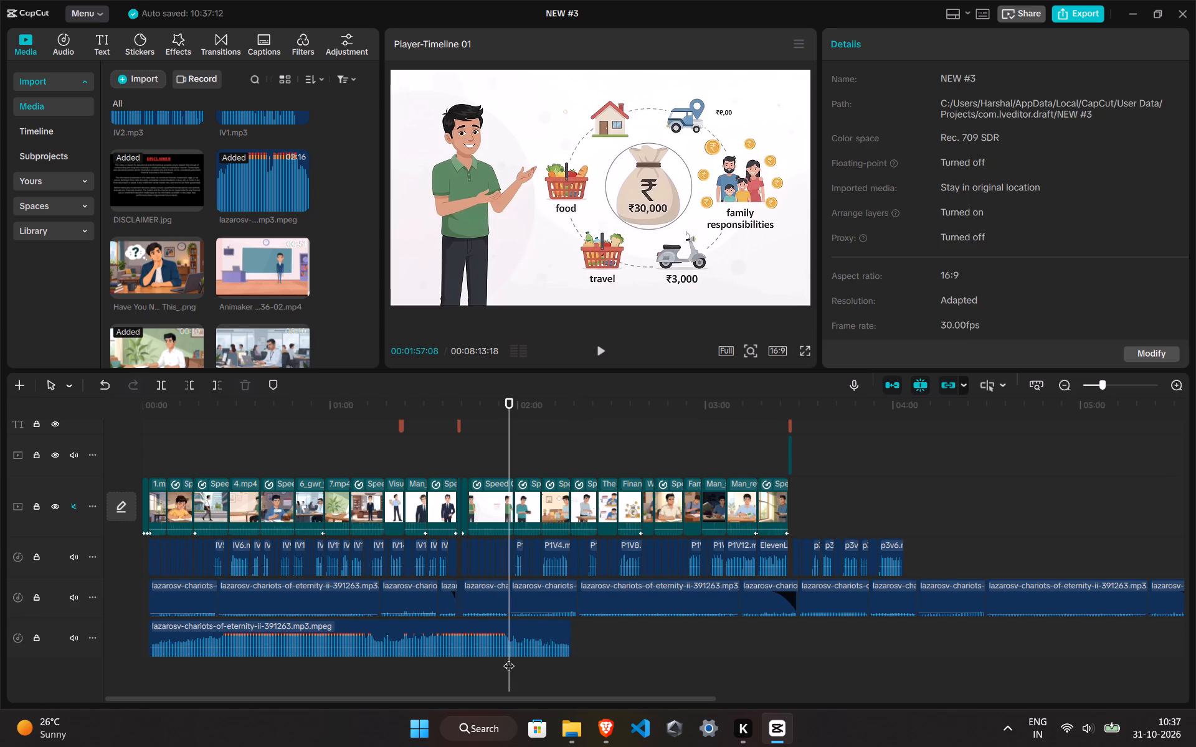
# Delete the full-length lazarosv-chariots-of-eternity clip from the lowest audio track.
pyautogui.click(553, 632)
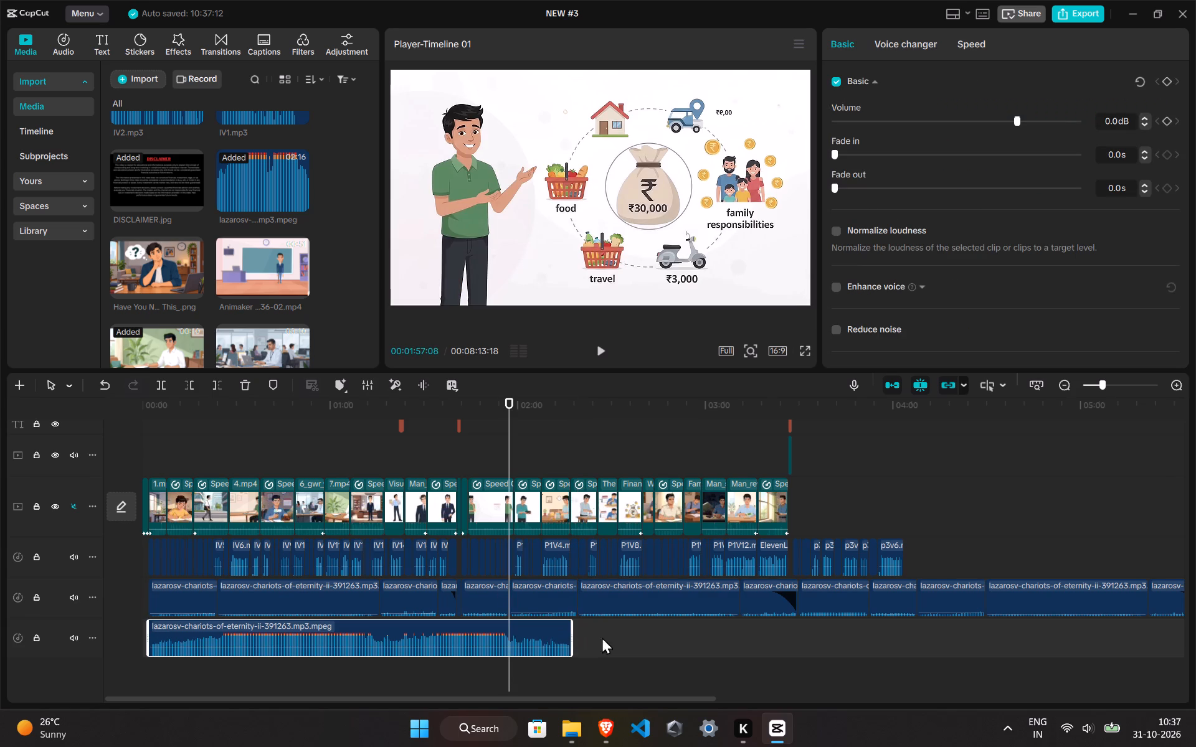
pyautogui.scroll(-7, 659, 633)
pyautogui.click(248, 385)
# Listen to the background music under the narration from about 01:57 and again from about 01:52.
pyautogui.click(594, 354)
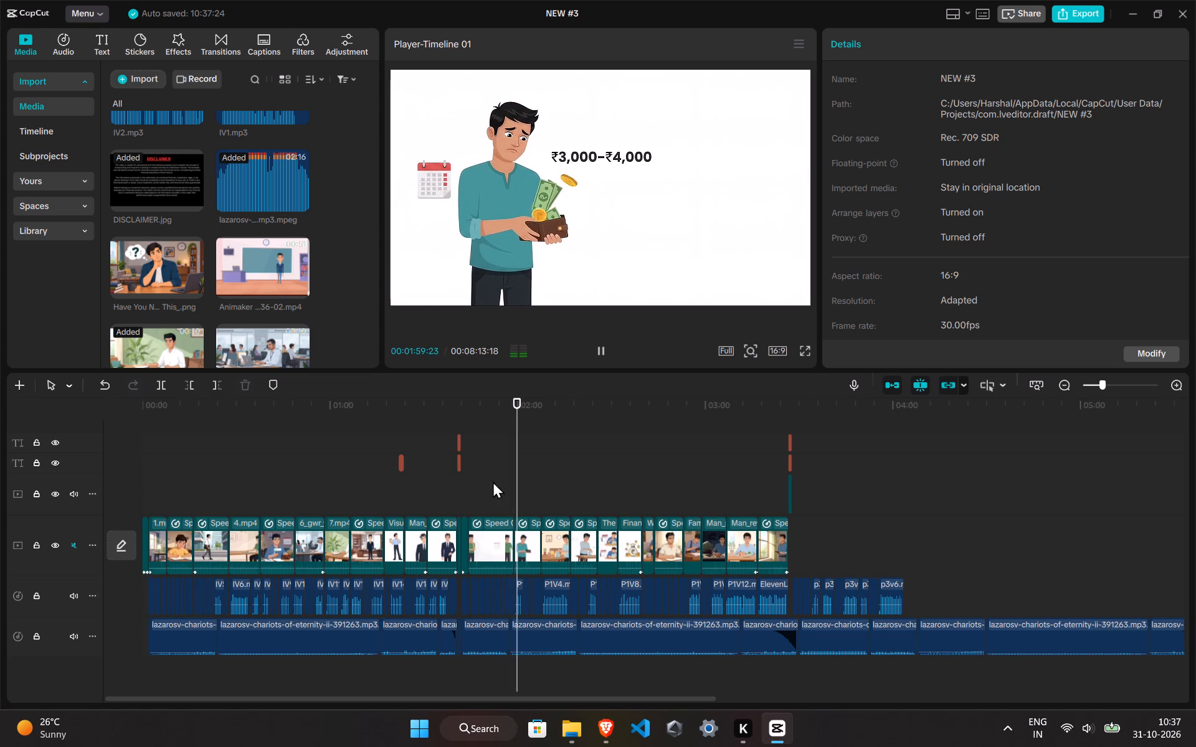
pyautogui.click(493, 481)
pyautogui.press('space')
pyautogui.press('space')
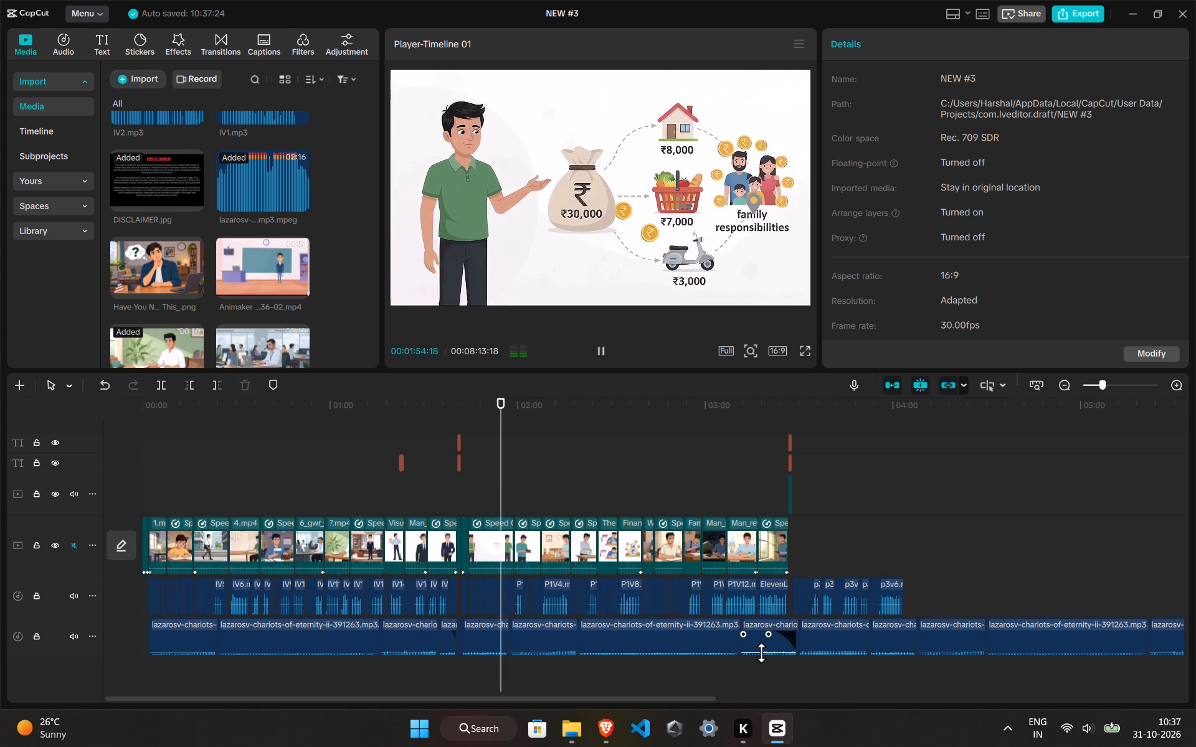
pyautogui.keyDown('ctrl'); pyautogui.scroll(-1, 776, 656); pyautogui.keyUp('ctrl')
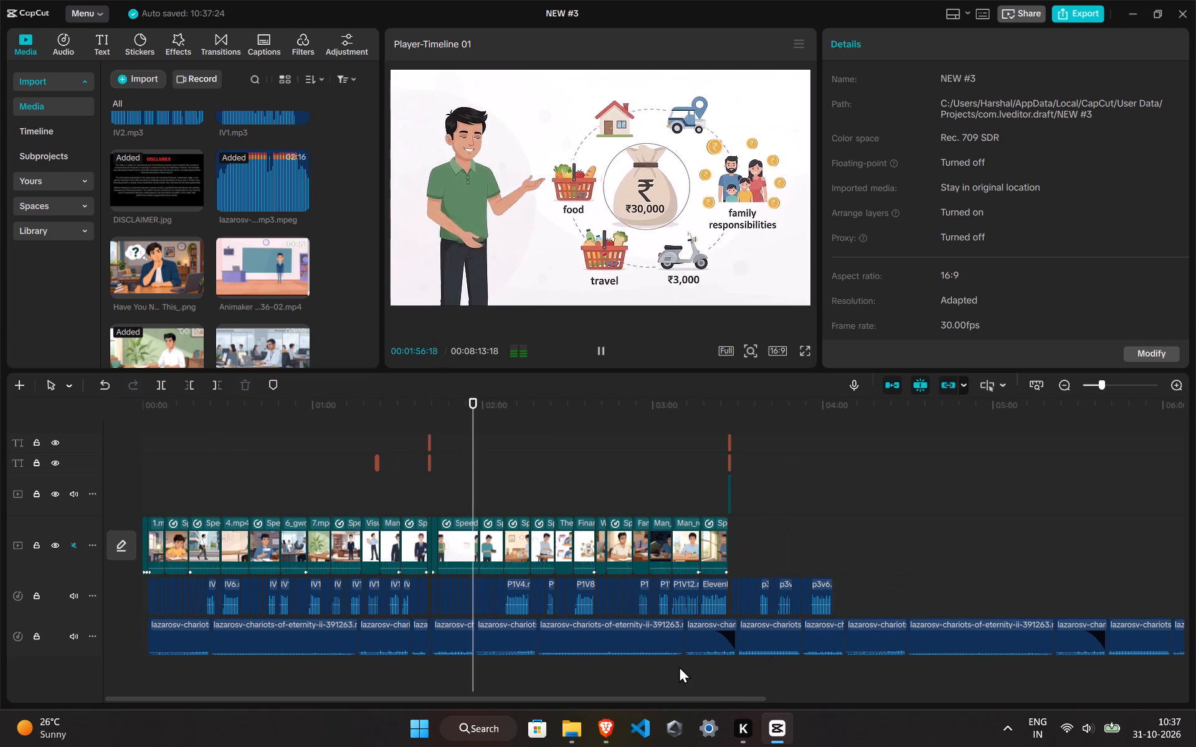
pyautogui.keyDown('ctrl'); pyautogui.scroll(8, 679, 666); pyautogui.keyUp('ctrl')
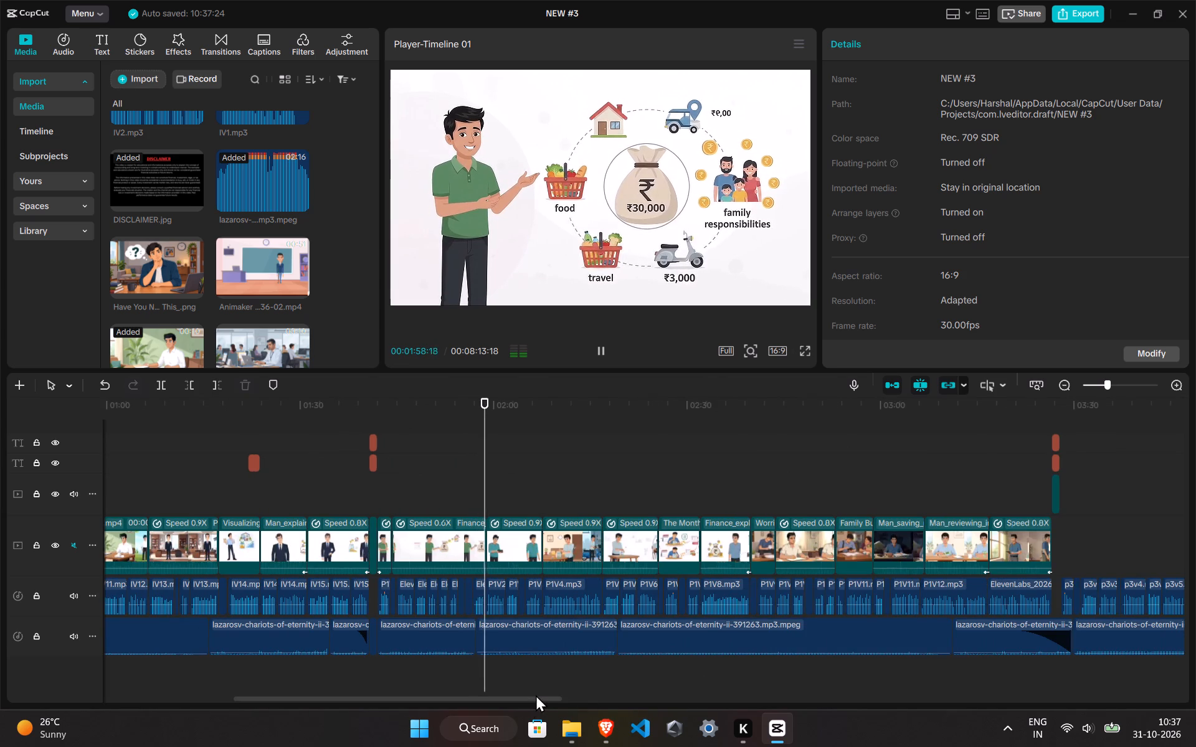
pyautogui.moveTo(536, 695); pyautogui.dragTo(554, 695)
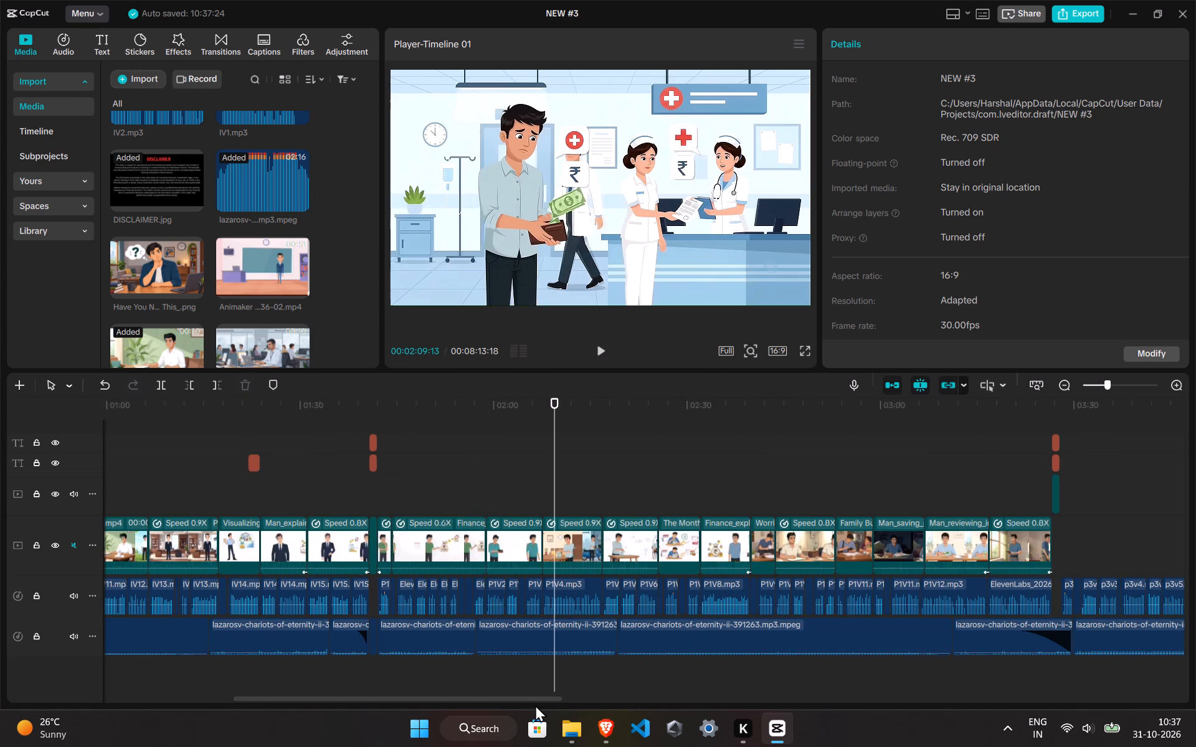
# Listen to the background music around the last p3v narration clips, from about 04:00 and from about 03:50.
pyautogui.click(535, 705)
pyautogui.moveTo(538, 698); pyautogui.dragTo(871, 693)
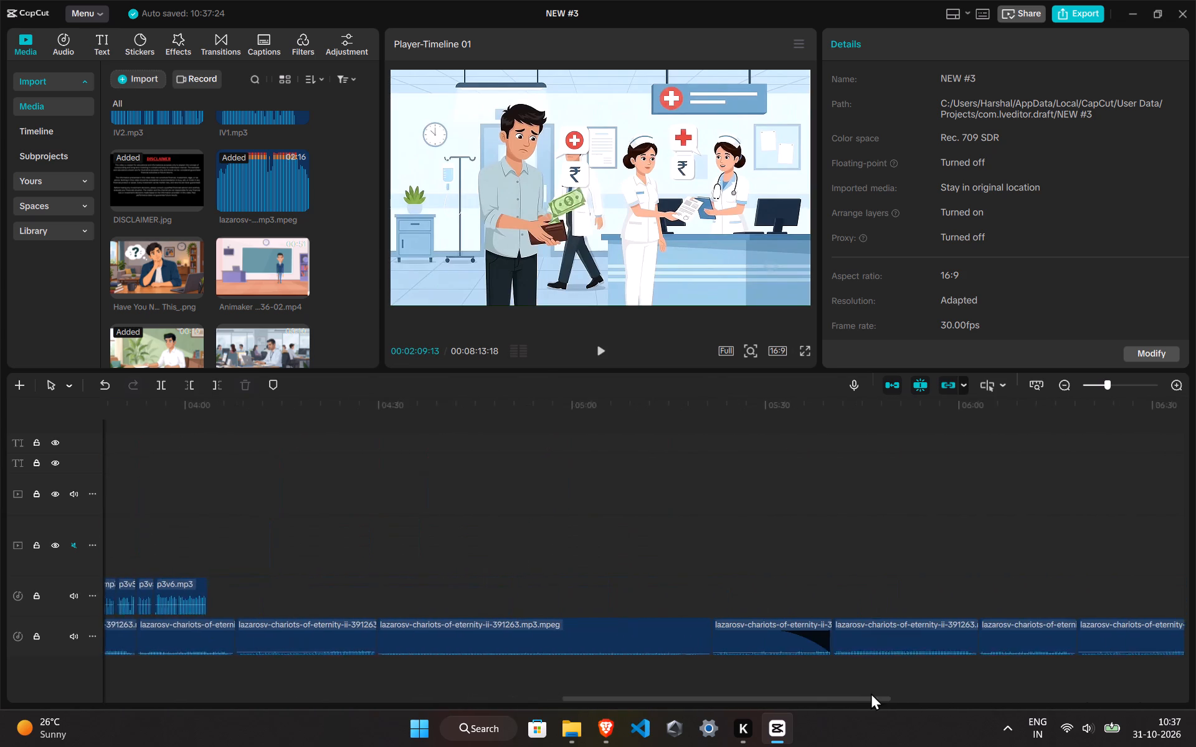
pyautogui.moveTo(871, 693); pyautogui.dragTo(873, 692)
pyautogui.keyDown('ctrl'); pyautogui.scroll(-14, 869, 690); pyautogui.keyUp('ctrl')
pyautogui.keyDown('ctrl'); pyautogui.scroll(-5, 727, 657); pyautogui.keyUp('ctrl')
pyautogui.press('space')
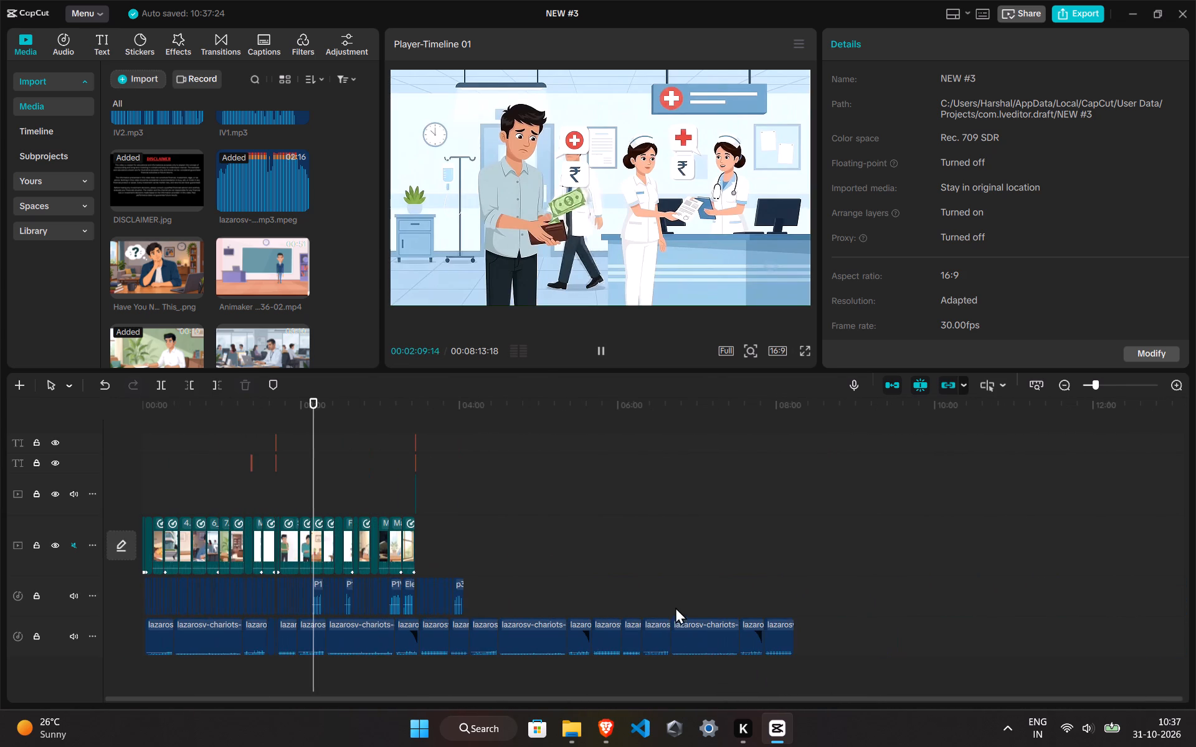
pyautogui.click(437, 514)
pyautogui.click(460, 525)
pyautogui.press('space')
pyautogui.press('space')
pyautogui.click(447, 532)
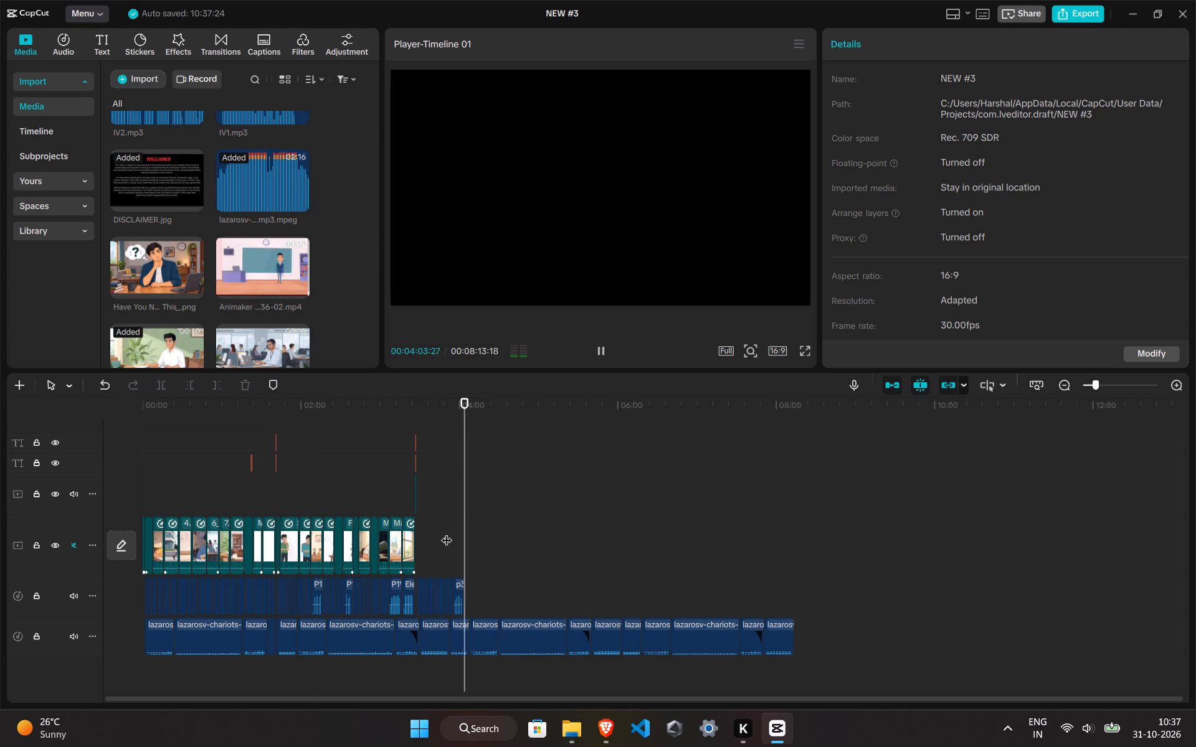
pyautogui.press('space')
pyautogui.keyDown('ctrl'); pyautogui.scroll(10, 465, 582); pyautogui.keyUp('ctrl')
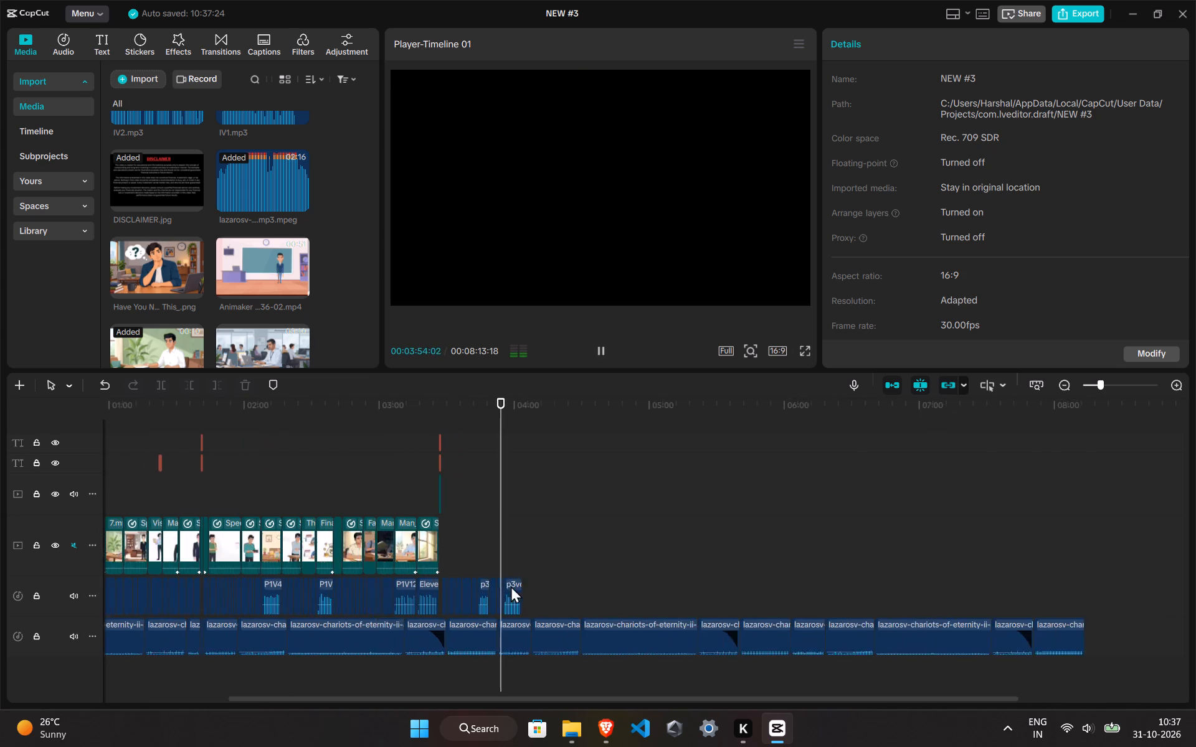
pyautogui.keyDown('ctrl'); pyautogui.scroll(17, 511, 586); pyautogui.keyUp('ctrl')
pyautogui.click(515, 530)
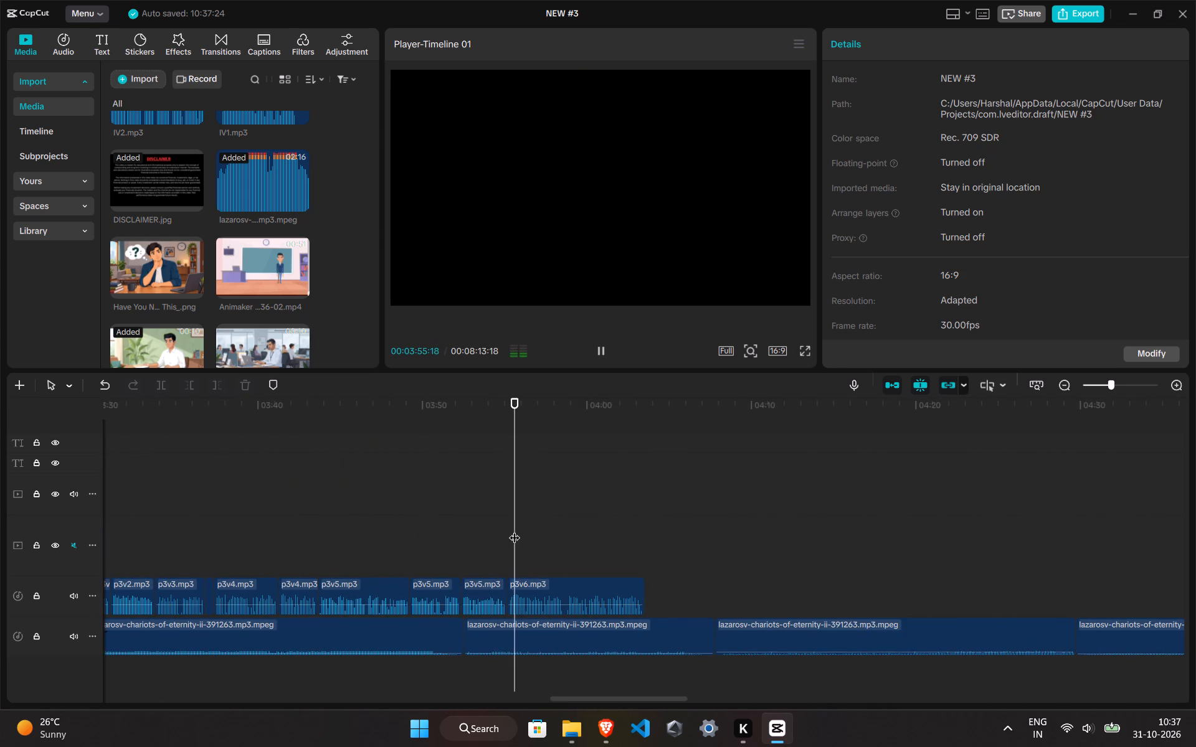
pyautogui.moveTo(527, 532); pyautogui.dragTo(478, 534)
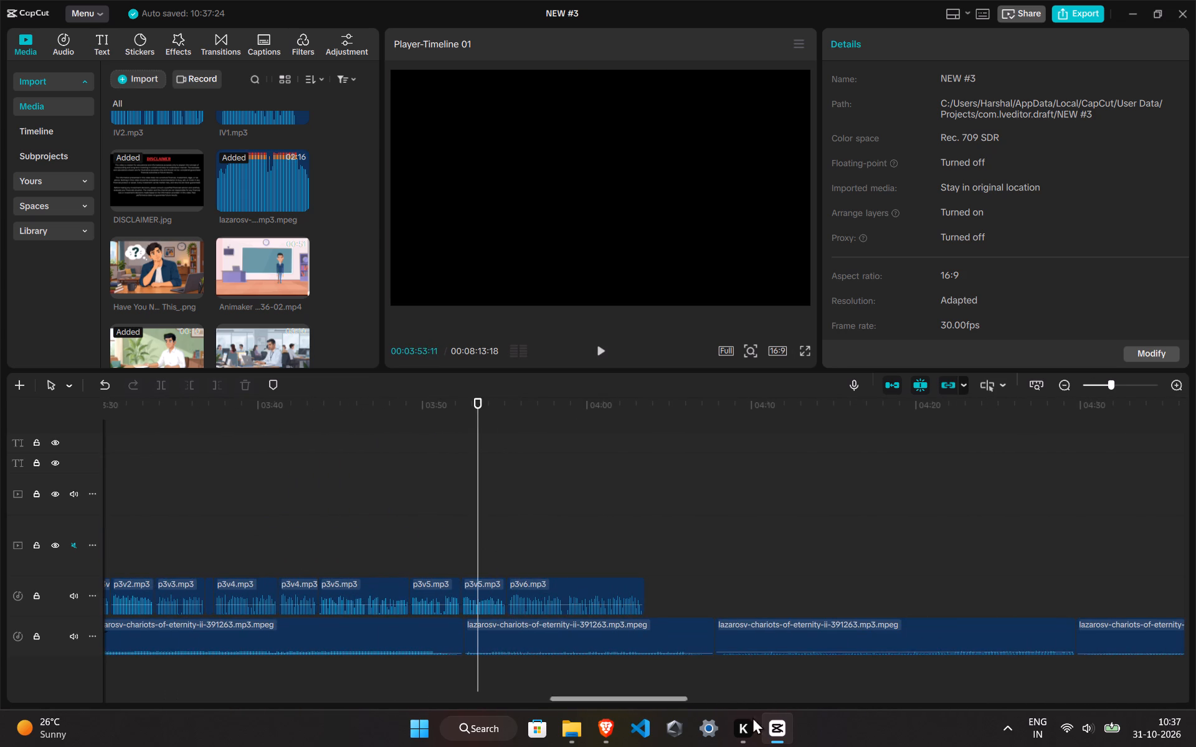